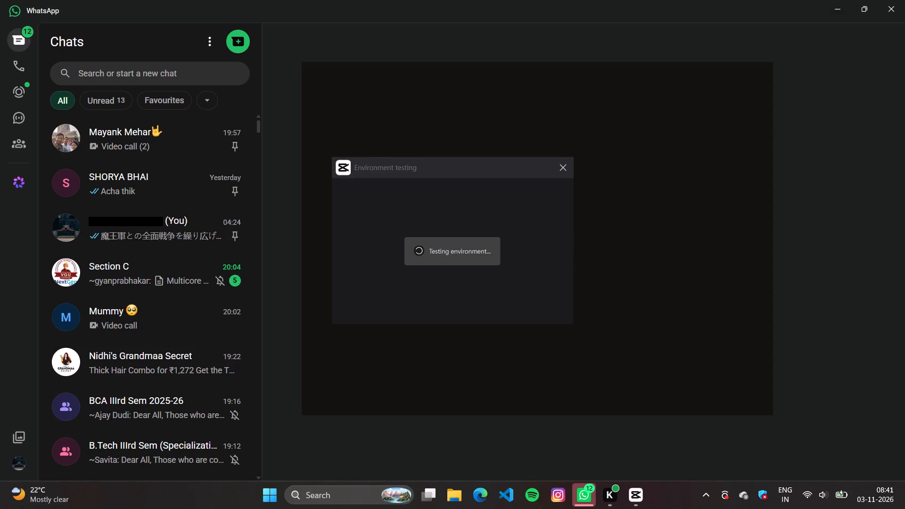
# Minimize the WhatsApp window to clear the desktop and reposition CapCut's Environment testing window while it loads.
pyautogui.moveTo(507, 171); pyautogui.dragTo(520, 299)
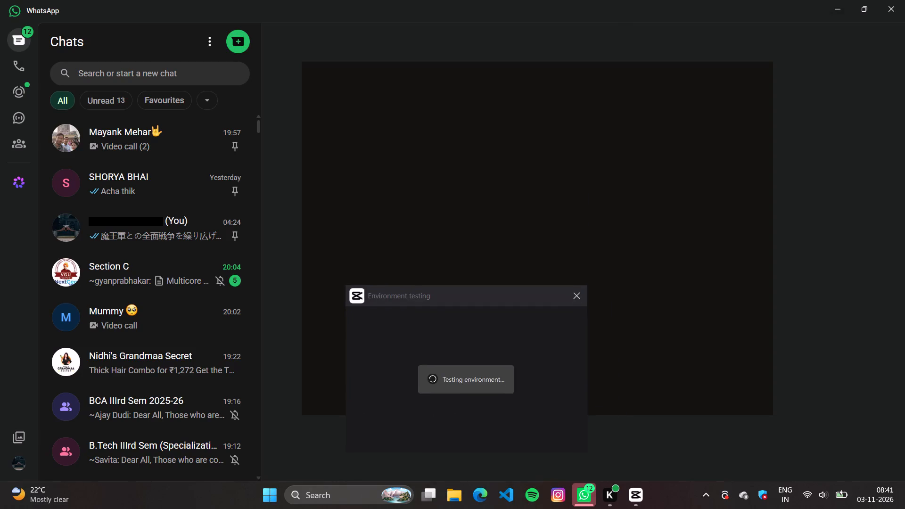
pyautogui.click(847, 8)
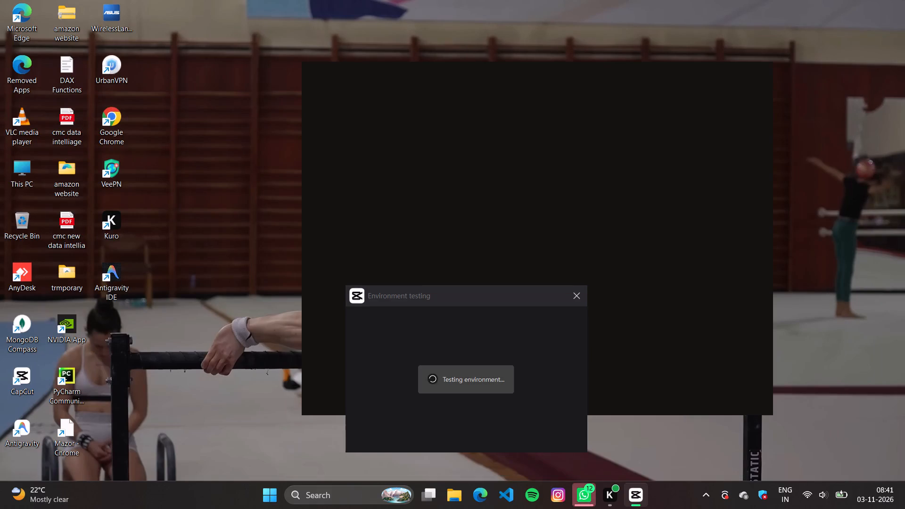
pyautogui.moveTo(478, 290); pyautogui.dragTo(506, 118)
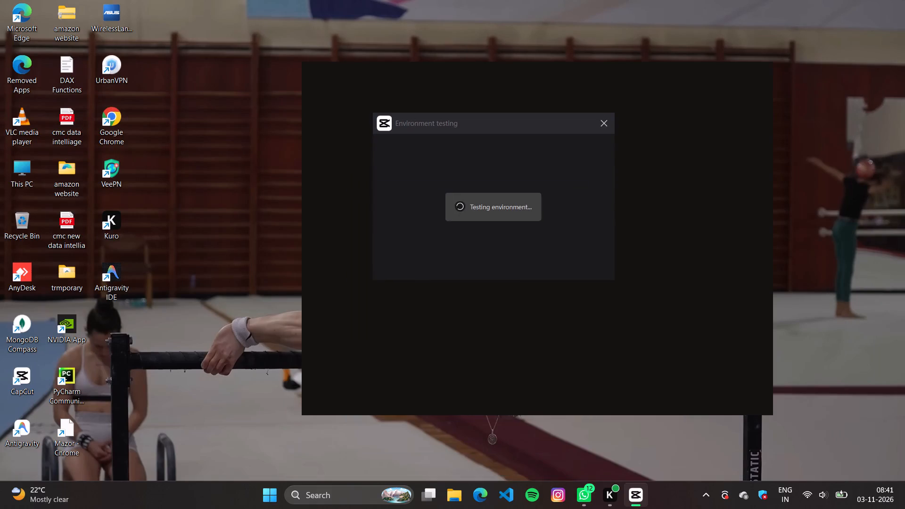
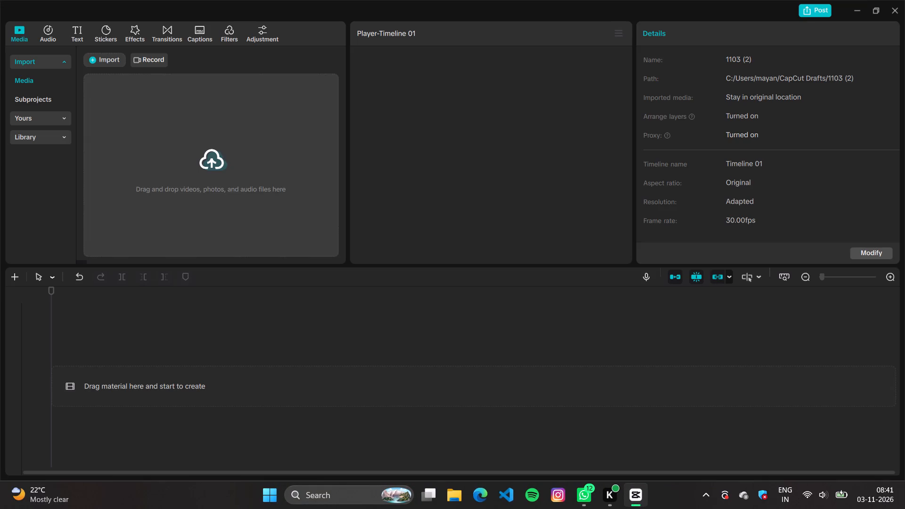
# Start a media import for the empty project and browse the available folder locations for the source files.
pyautogui.click(275, 138)
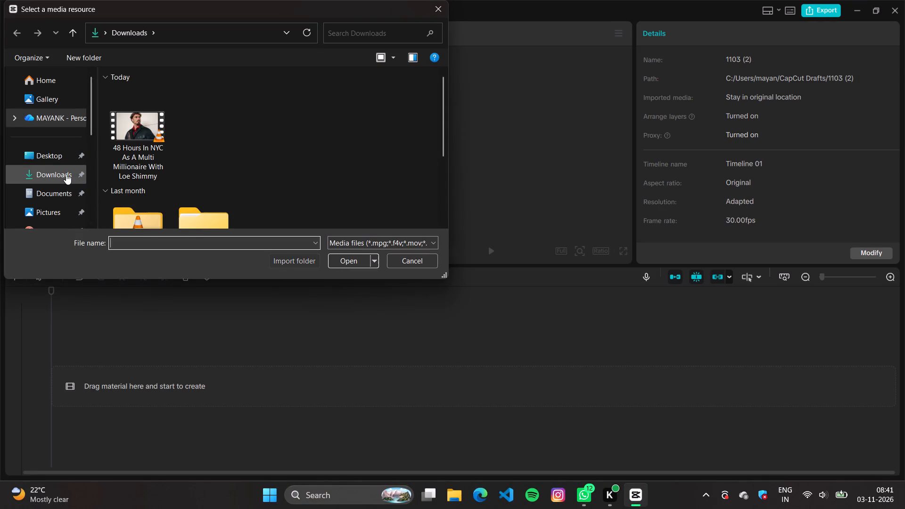
pyautogui.scroll(-2, 59, 143)
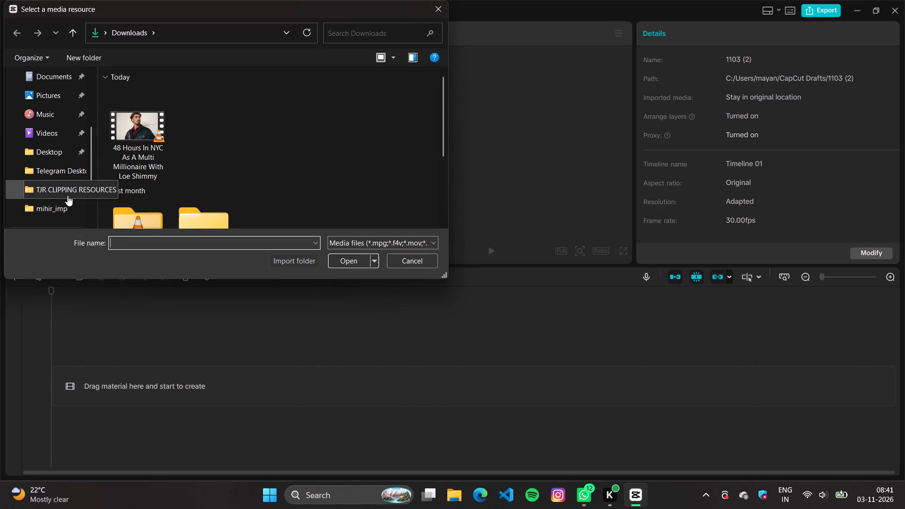
pyautogui.scroll(-4, 69, 163)
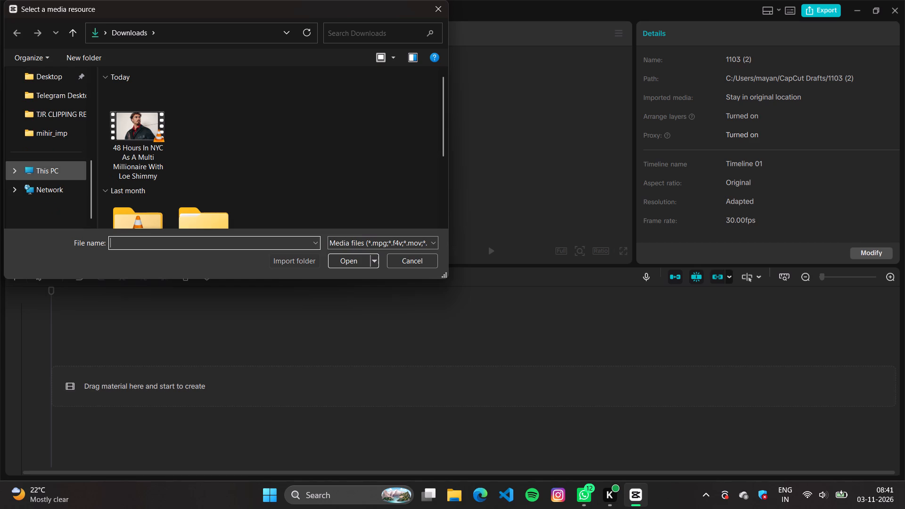
# Import the Call of Duty Modern Warfare 4 Season 1 Launch Trailer from the COD CLIPPING RESOUCES folder on drive D.
pyautogui.click(68, 171)
pyautogui.doubleClick(302, 106)
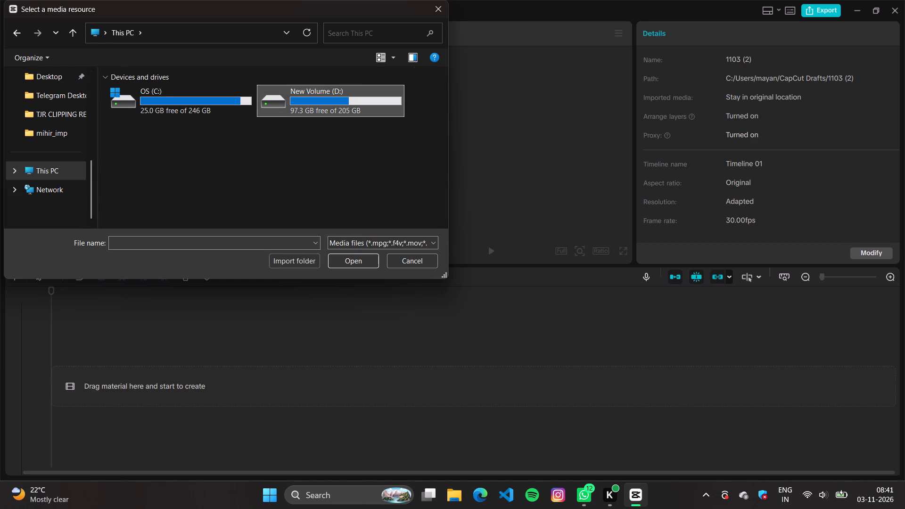
pyautogui.scroll(-3, 192, 176)
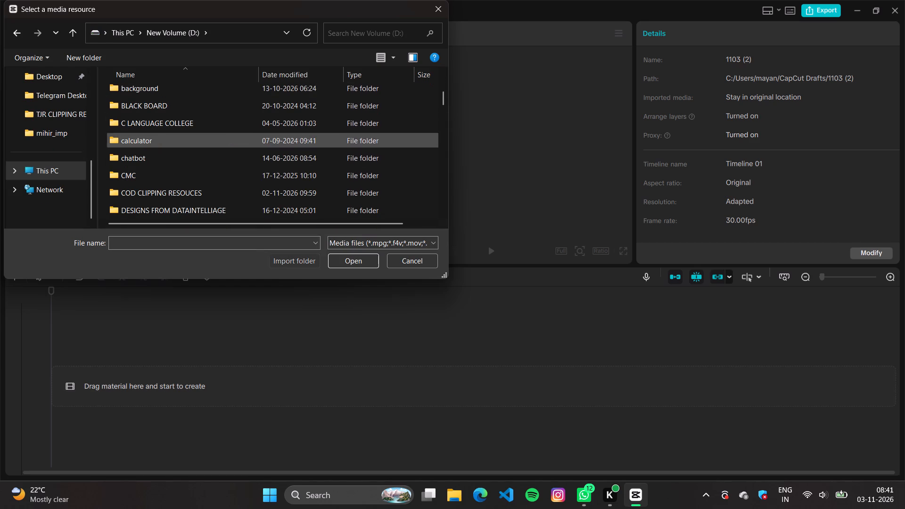
pyautogui.click(190, 189)
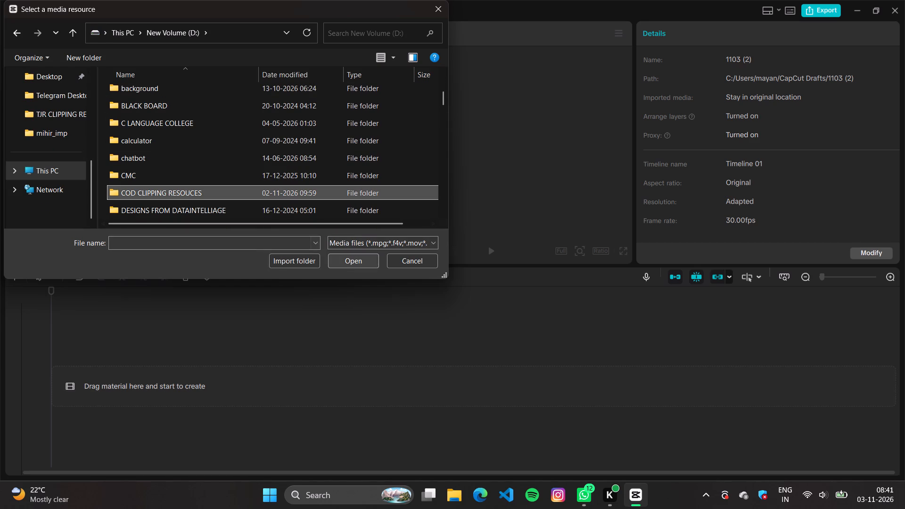
pyautogui.doubleClick(306, 193)
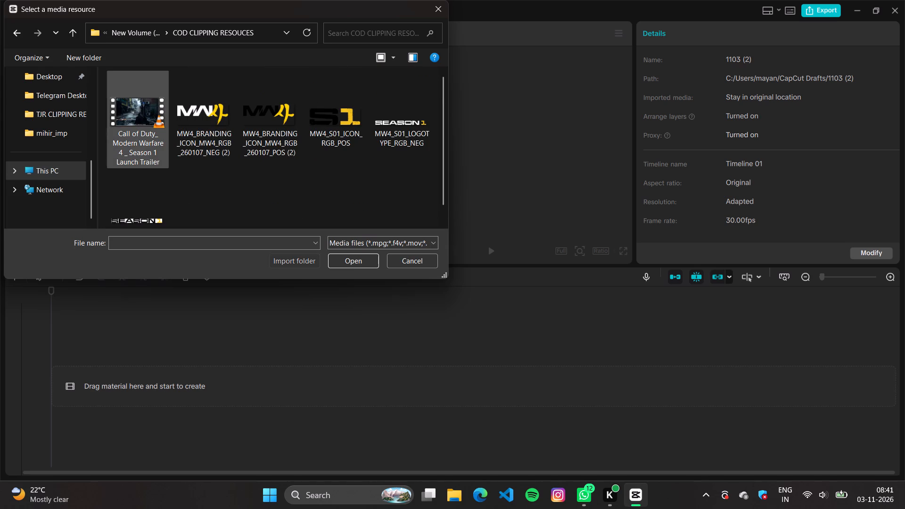
pyautogui.click(158, 128)
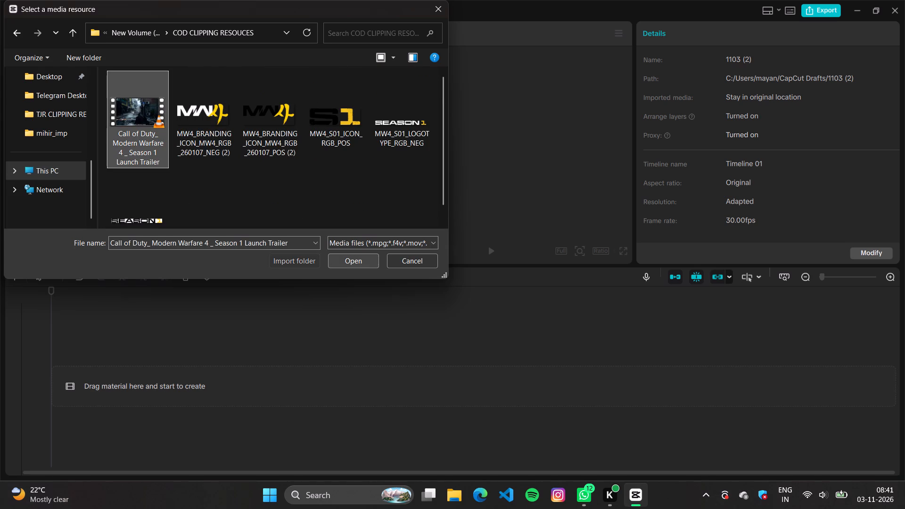
pyautogui.click(335, 258)
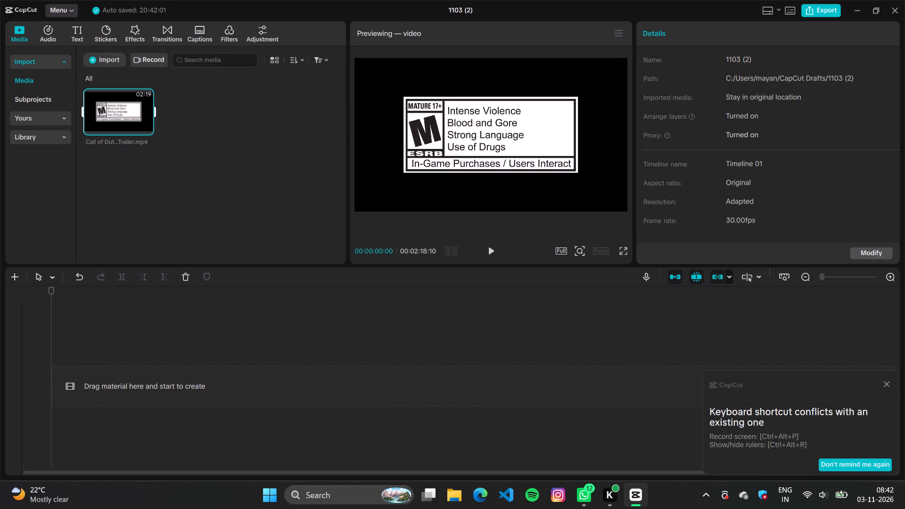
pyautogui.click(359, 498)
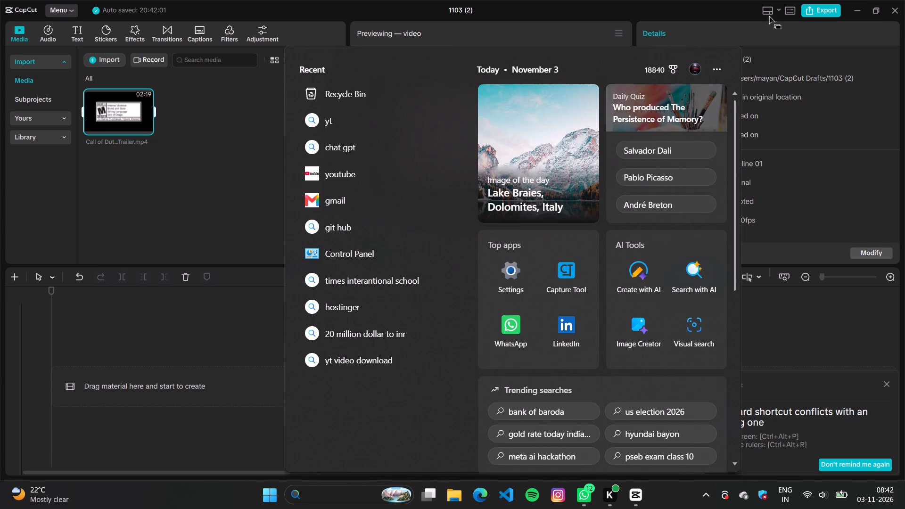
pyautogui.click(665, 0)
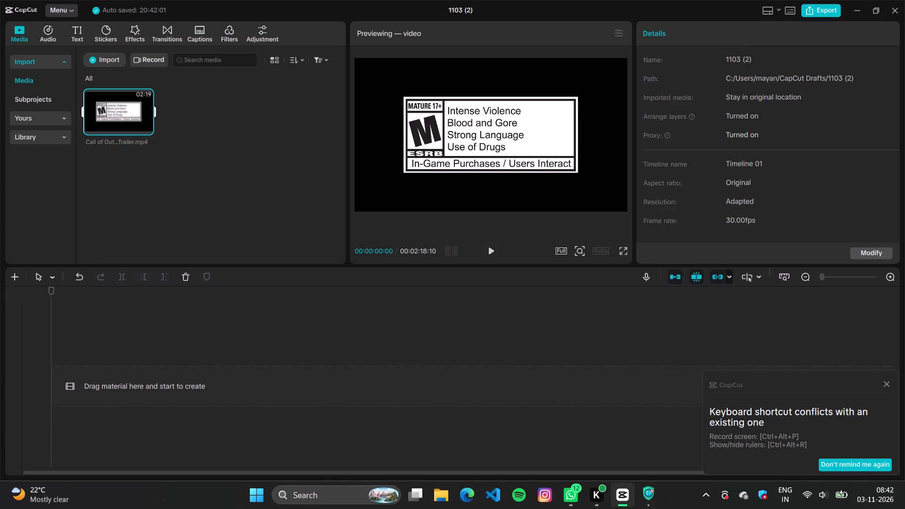
# Add the imported trailer to the timeline and close the VPN window covering the editor.
pyautogui.click(148, 127)
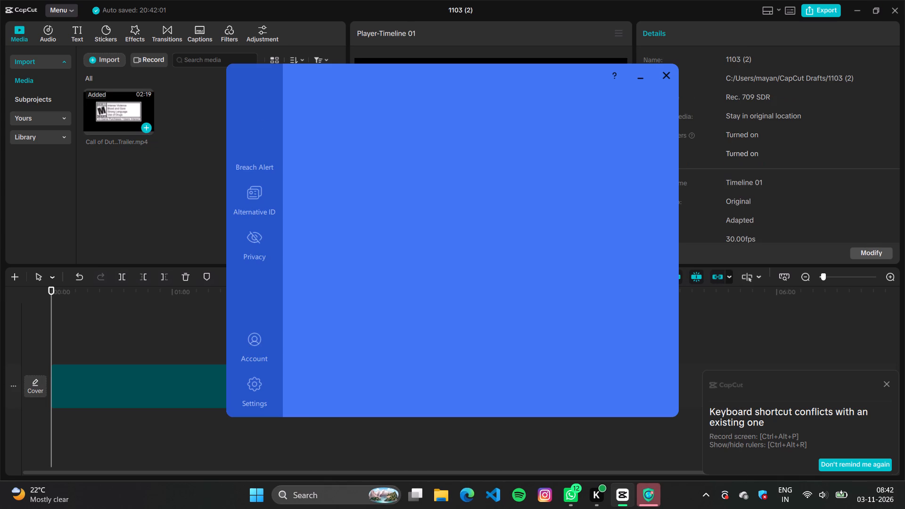
pyautogui.click(889, 385)
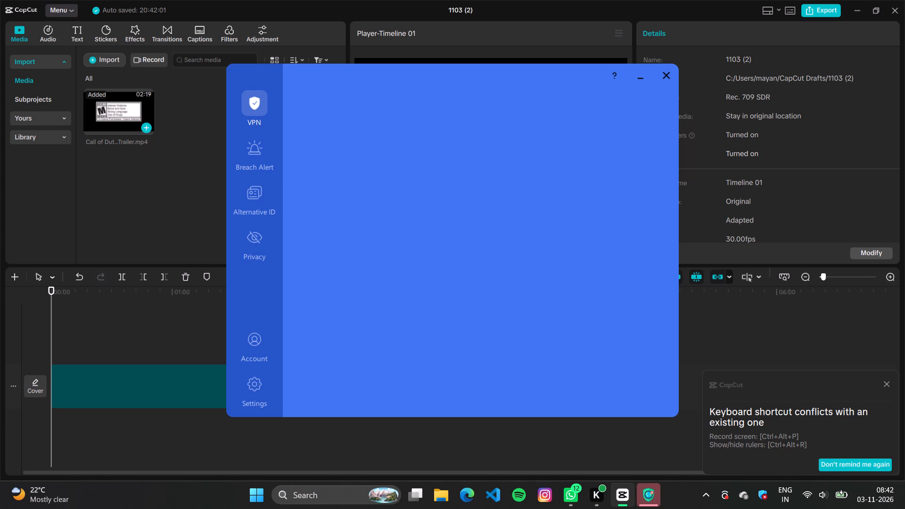
pyautogui.click(669, 71)
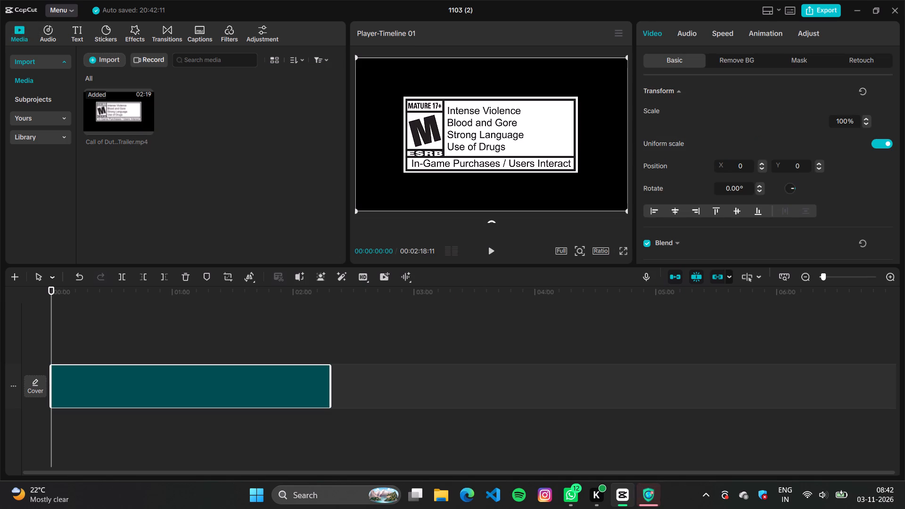
# Split the trailer at 00:00:04:24, where the yellow THIS title shows, and delete the opening part before the cut.
pyautogui.keyDown('ctrl'); pyautogui.scroll(6, 383, 358); pyautogui.keyUp('ctrl')
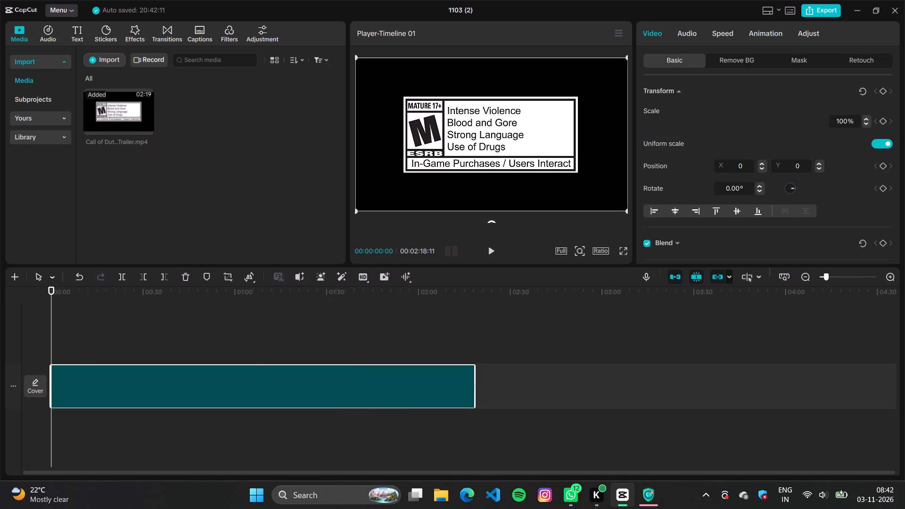
pyautogui.keyDown('ctrl'); pyautogui.scroll(7, 383, 358); pyautogui.keyUp('ctrl')
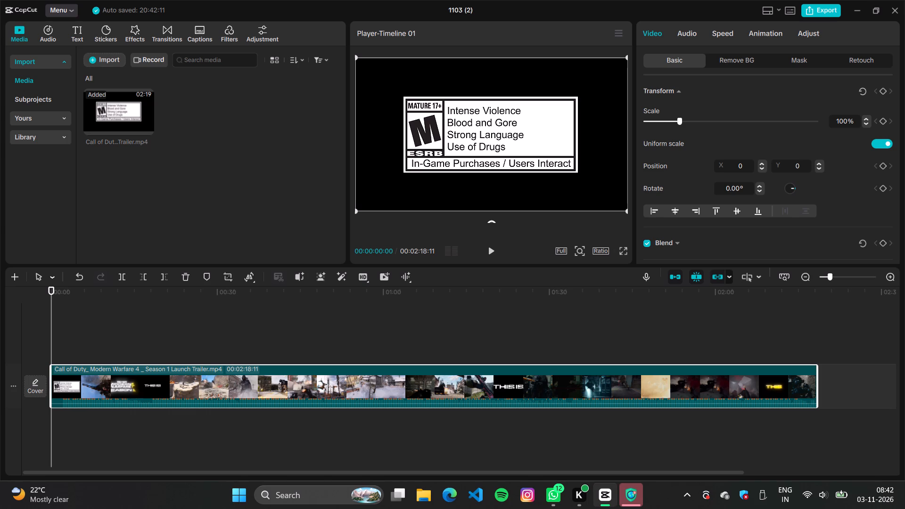
pyautogui.click(83, 337)
pyautogui.click(79, 336)
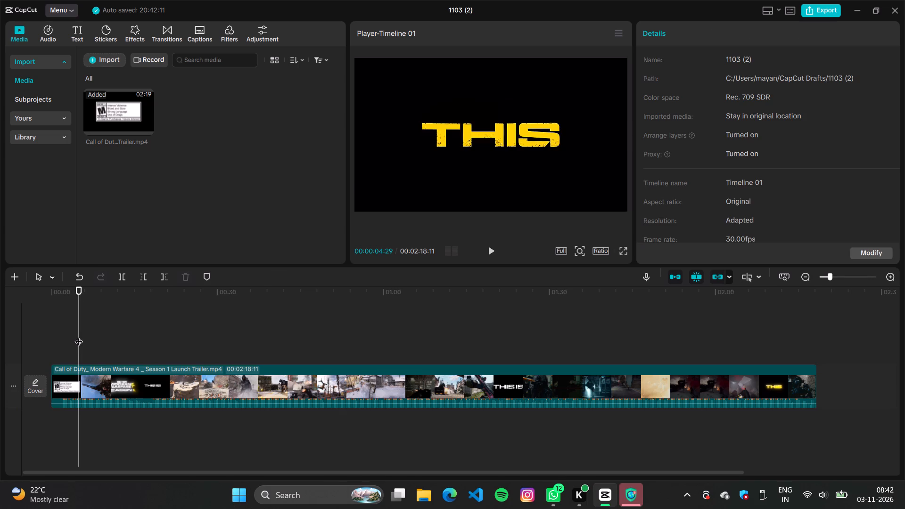
pyautogui.click(69, 336)
pyautogui.click(65, 337)
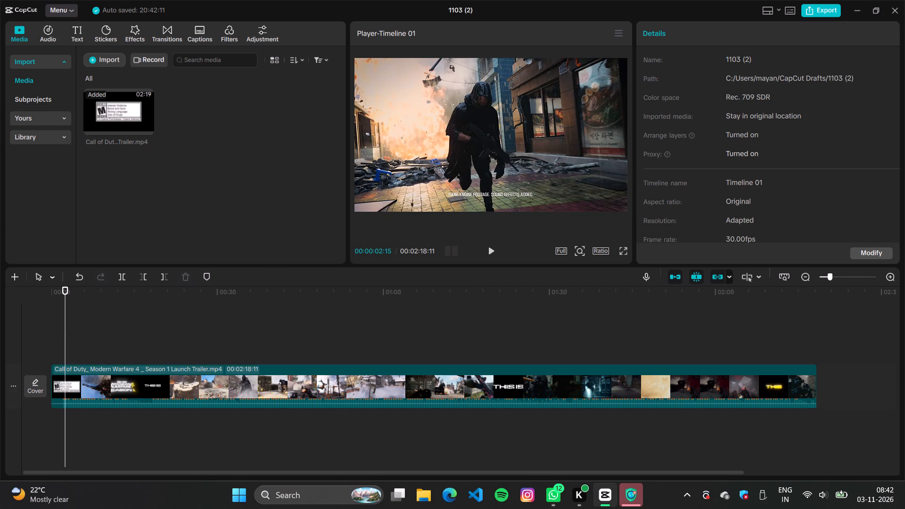
pyautogui.click(57, 339)
pyautogui.moveTo(58, 339); pyautogui.dragTo(74, 349)
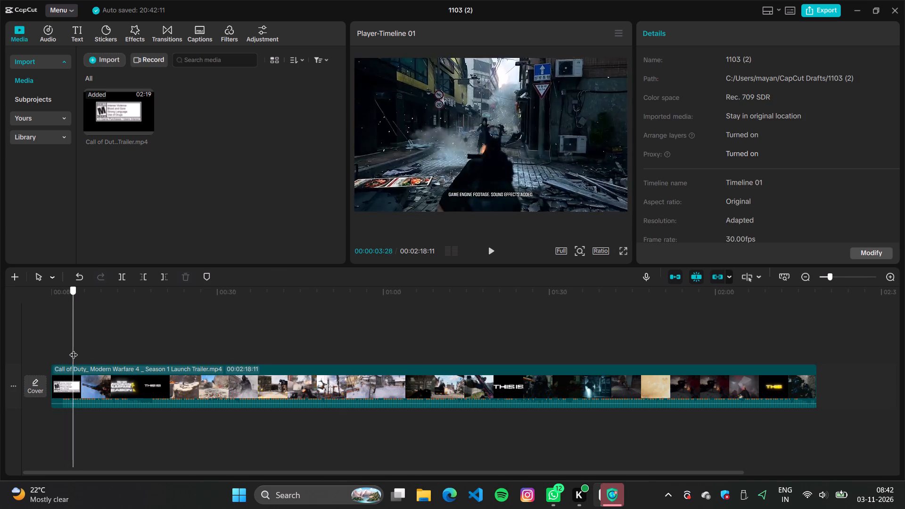
pyautogui.moveTo(74, 349); pyautogui.dragTo(76, 353)
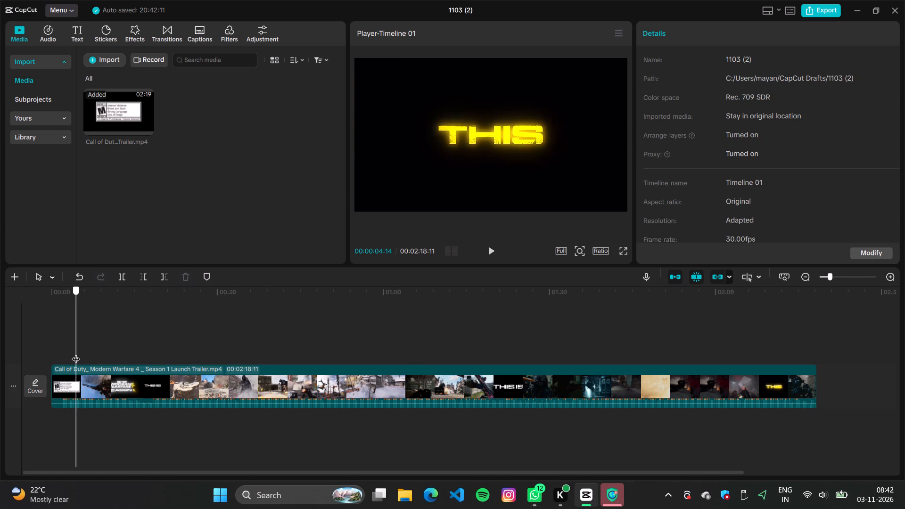
pyautogui.moveTo(76, 353); pyautogui.dragTo(77, 353)
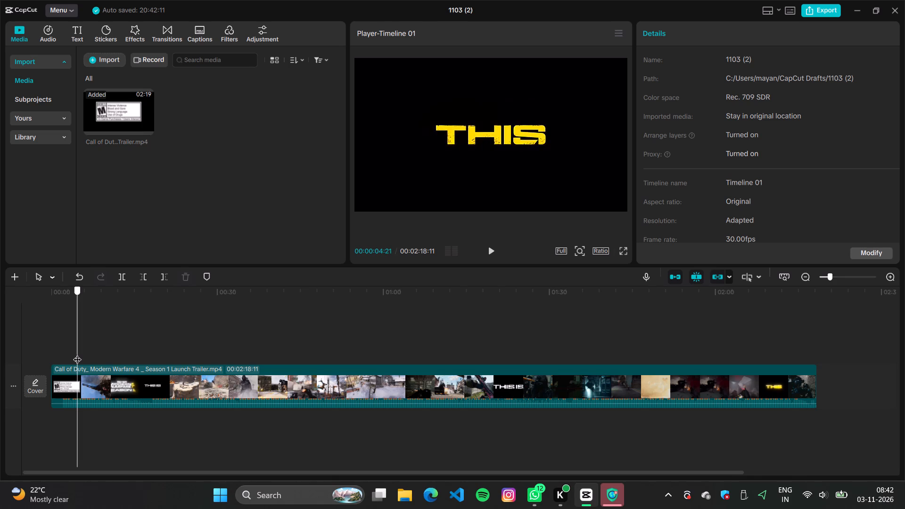
pyautogui.moveTo(77, 353); pyautogui.dragTo(78, 354)
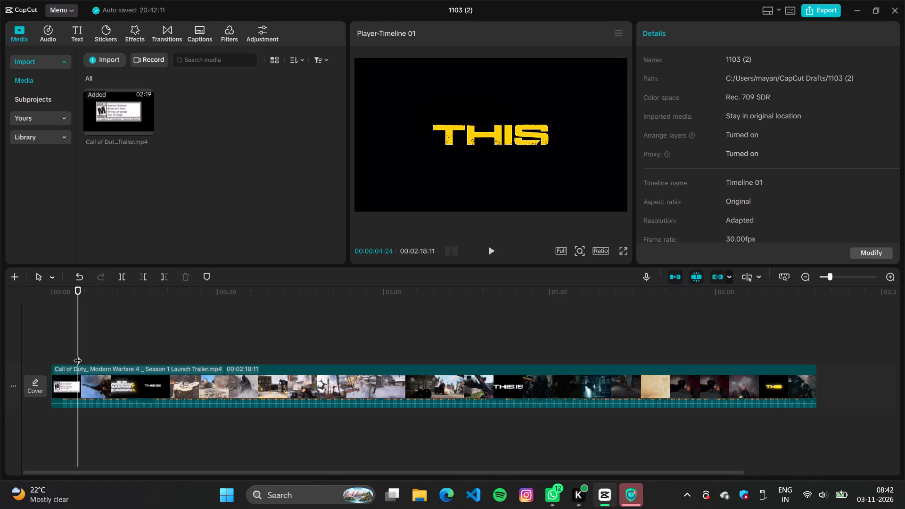
pyautogui.hotkey('ctrl', 'b')
pyautogui.click(68, 378)
pyautogui.press('BackSpace')
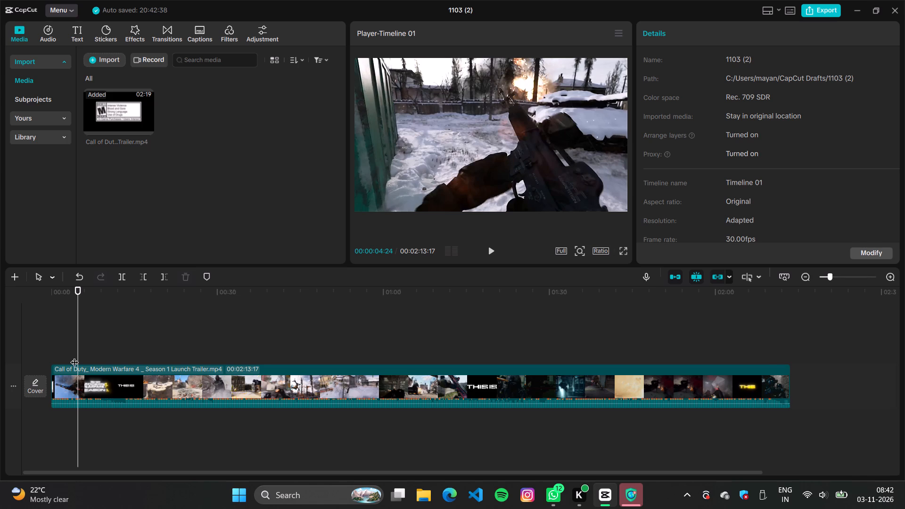
# Split the trimmed trailer at the scene changes at 00:00:01:02, 00:00:02:03, 00:00:03:21 and 00:00:04:28.
pyautogui.keyDown('ctrl'); pyautogui.scroll(2, 74, 356); pyautogui.keyUp('ctrl')
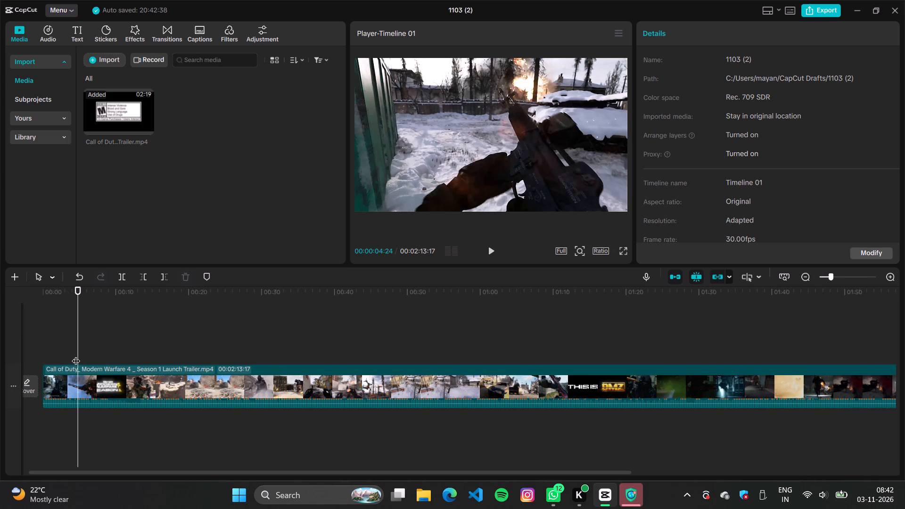
pyautogui.click(76, 354)
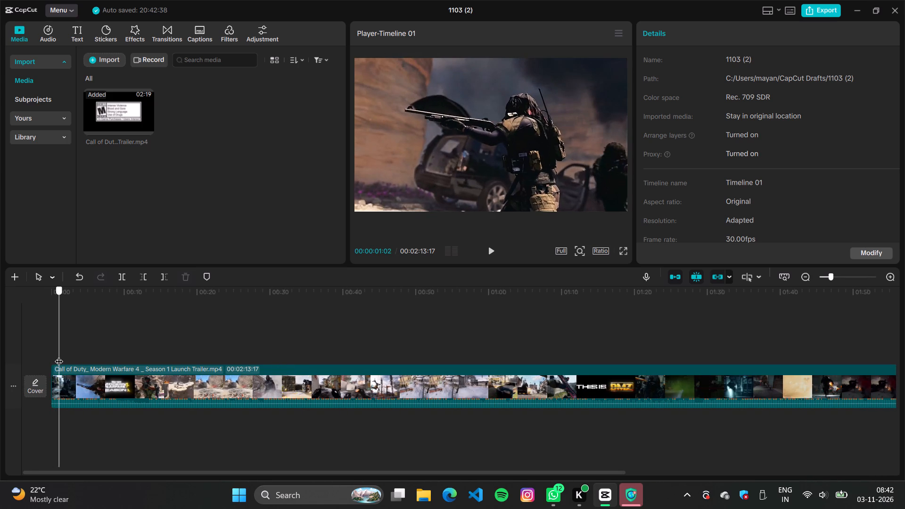
pyautogui.hotkey('ctrl', 'b')
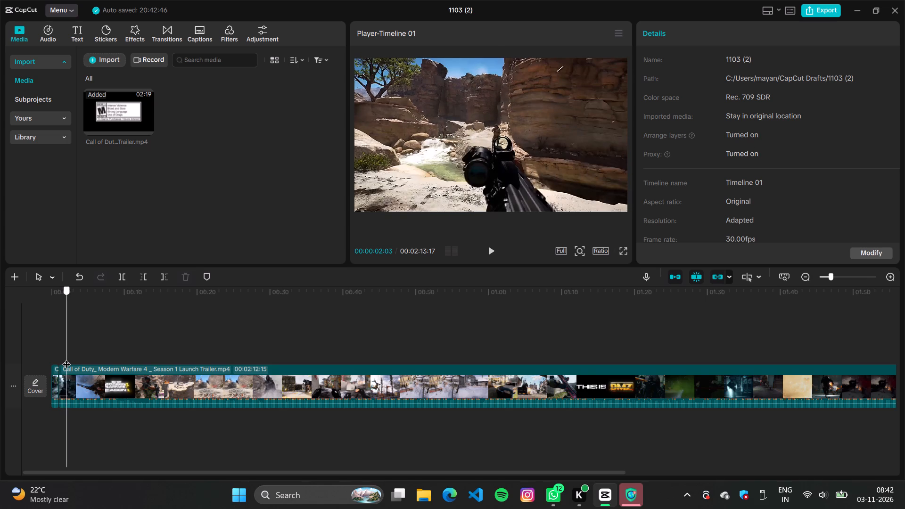
pyautogui.hotkey('ctrl', 'b')
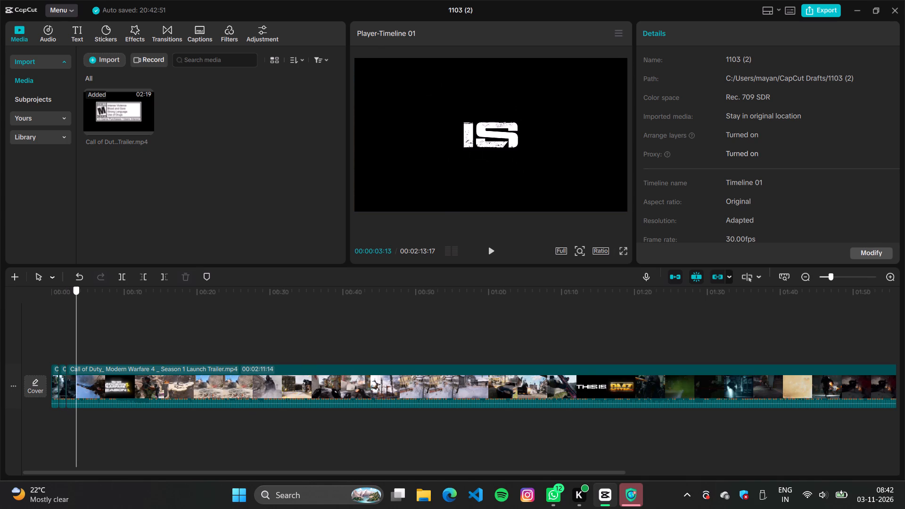
pyautogui.hotkey('ctrl', 'b')
pyautogui.keyDown('ctrl'); pyautogui.click(78, 362); pyautogui.keyUp('ctrl')
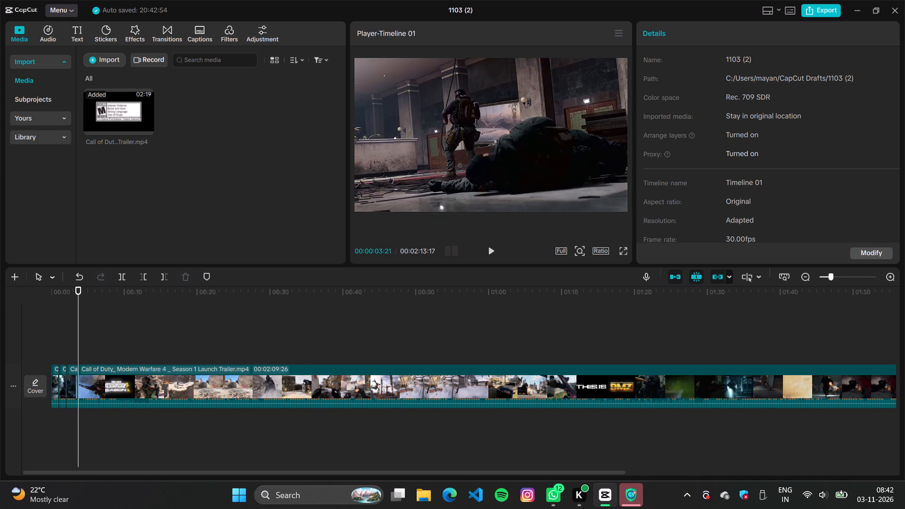
pyautogui.keyDown('ctrl'); pyautogui.moveTo(79, 350); pyautogui.dragTo(84, 352); pyautogui.keyUp('ctrl')
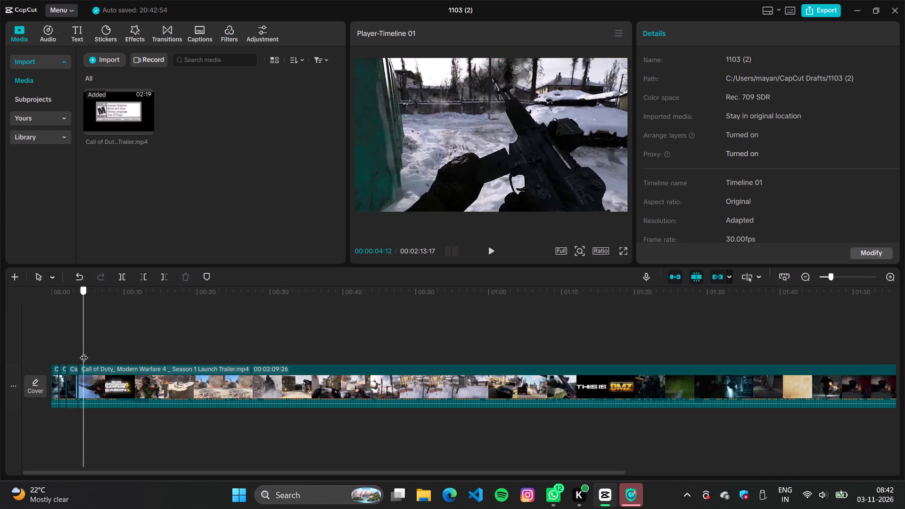
pyautogui.keyDown('ctrl'); pyautogui.moveTo(84, 352); pyautogui.dragTo(90, 356); pyautogui.keyUp('ctrl')
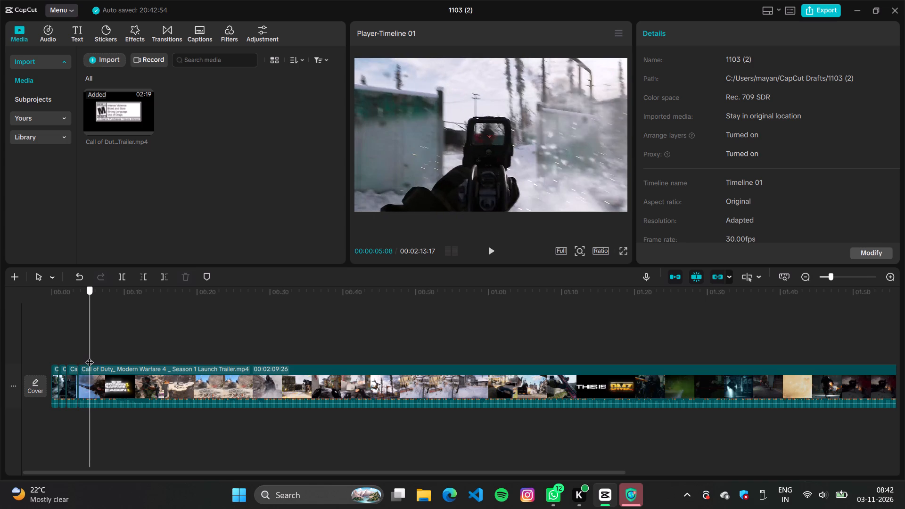
pyautogui.keyDown('ctrl'); pyautogui.moveTo(90, 356); pyautogui.dragTo(89, 357); pyautogui.keyUp('ctrl')
pyautogui.hotkey('ctrl', 'b')
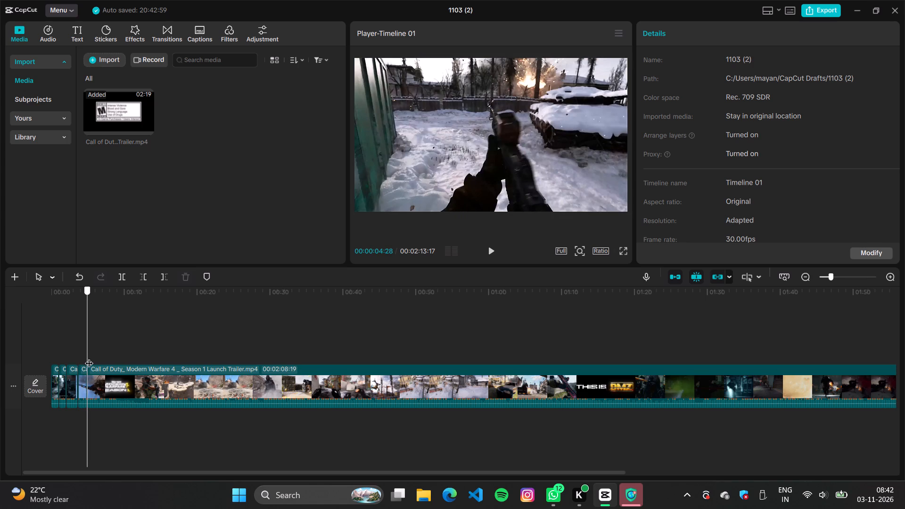
# Split the trailer at 00:00:05:25, where the snowy shooting scene changes to the desert knife fight.
pyautogui.keyDown('ctrl'); pyautogui.moveTo(89, 357); pyautogui.dragTo(103, 362); pyautogui.keyUp('ctrl')
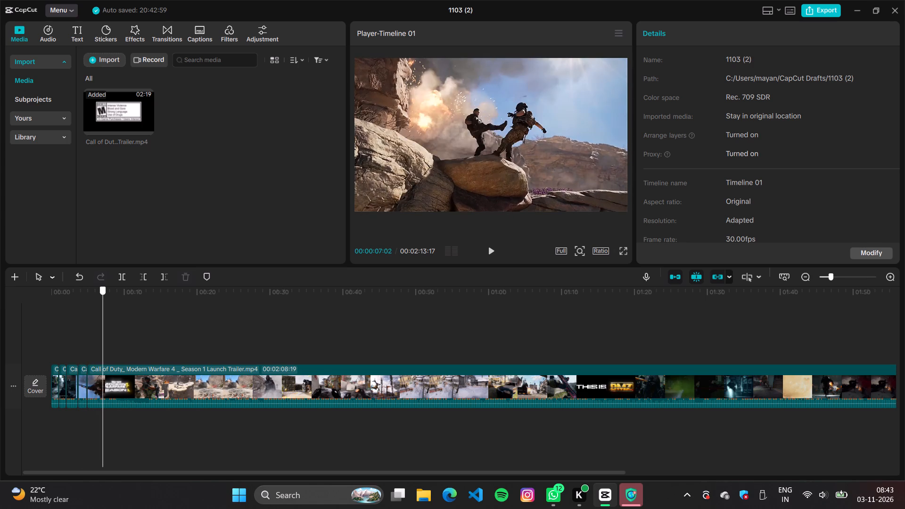
pyautogui.keyDown('ctrl'); pyautogui.moveTo(103, 362); pyautogui.dragTo(106, 363); pyautogui.keyUp('ctrl')
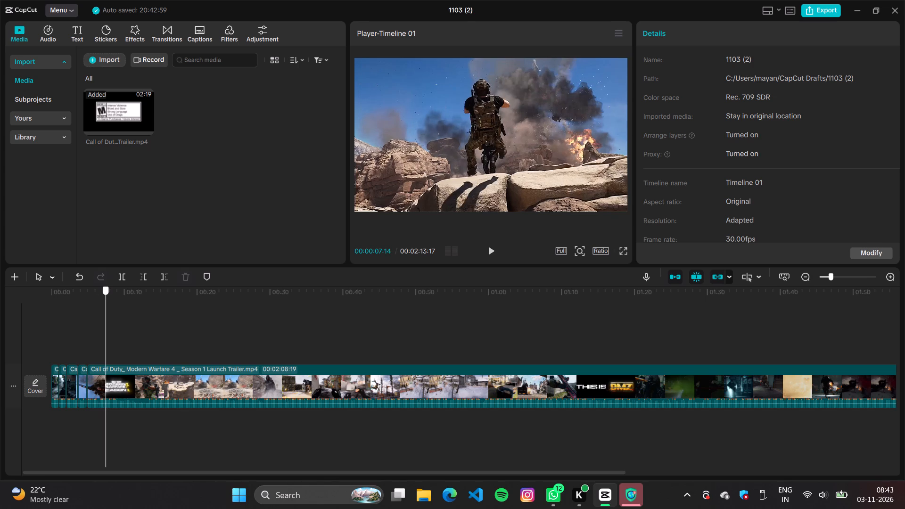
pyautogui.keyDown('ctrl'); pyautogui.moveTo(106, 363); pyautogui.dragTo(109, 365); pyautogui.keyUp('ctrl')
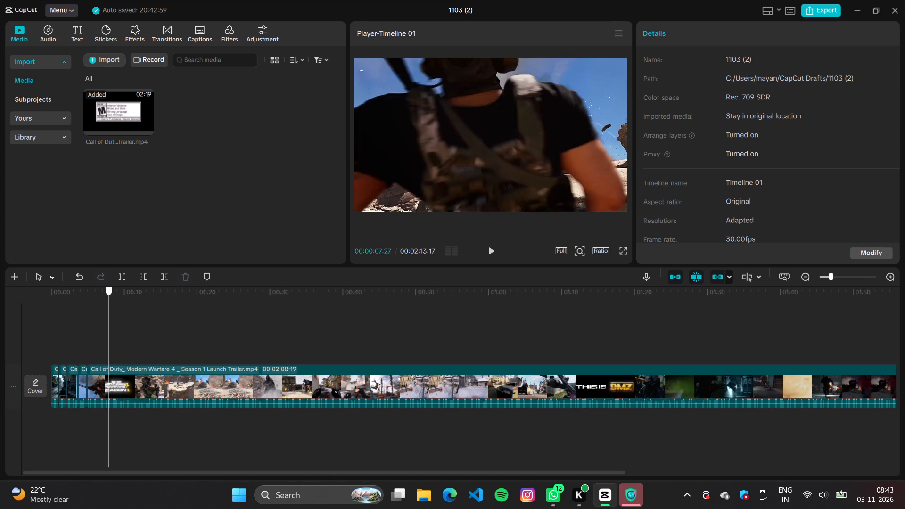
pyautogui.keyDown('ctrl'); pyautogui.moveTo(109, 365); pyautogui.dragTo(99, 364); pyautogui.keyUp('ctrl')
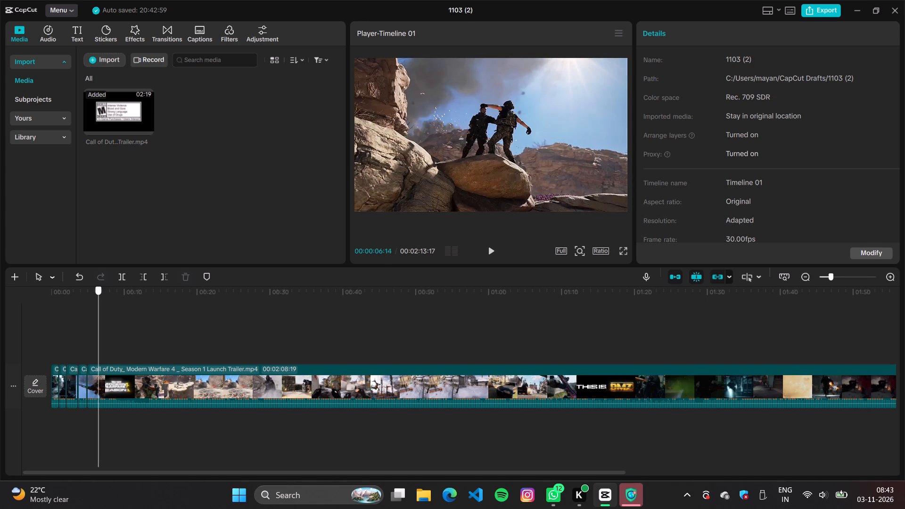
pyautogui.keyDown('ctrl'); pyautogui.moveTo(99, 364); pyautogui.dragTo(96, 363); pyautogui.keyUp('ctrl')
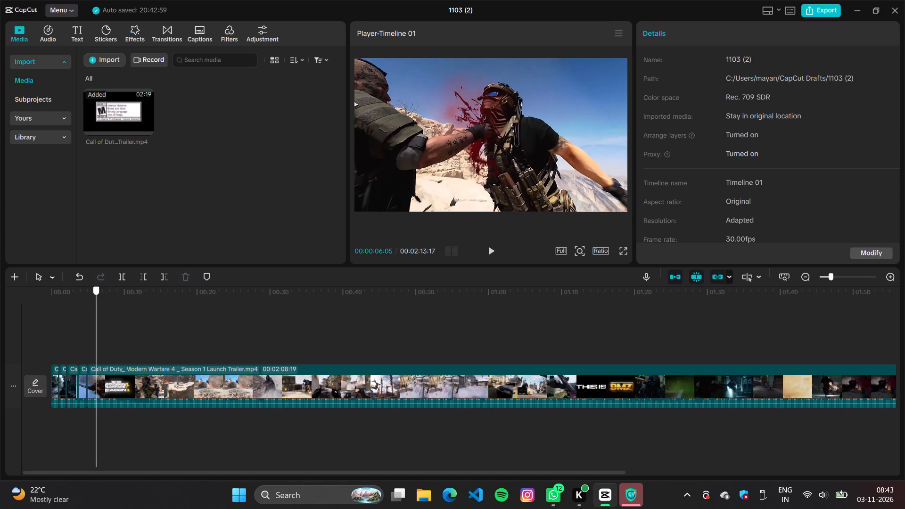
pyautogui.keyDown('ctrl'); pyautogui.moveTo(96, 363); pyautogui.dragTo(93, 358); pyautogui.keyUp('ctrl')
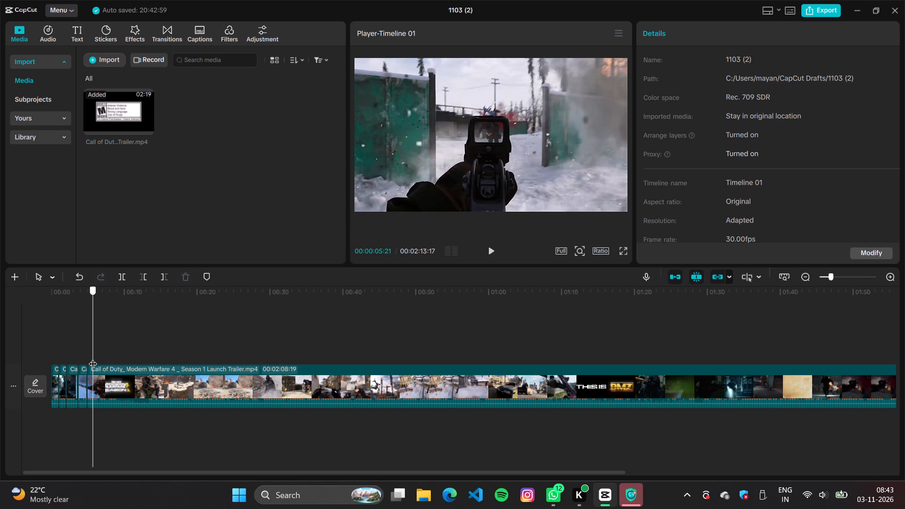
pyautogui.keyDown('ctrl'); pyautogui.moveTo(93, 358); pyautogui.dragTo(94, 358); pyautogui.keyUp('ctrl')
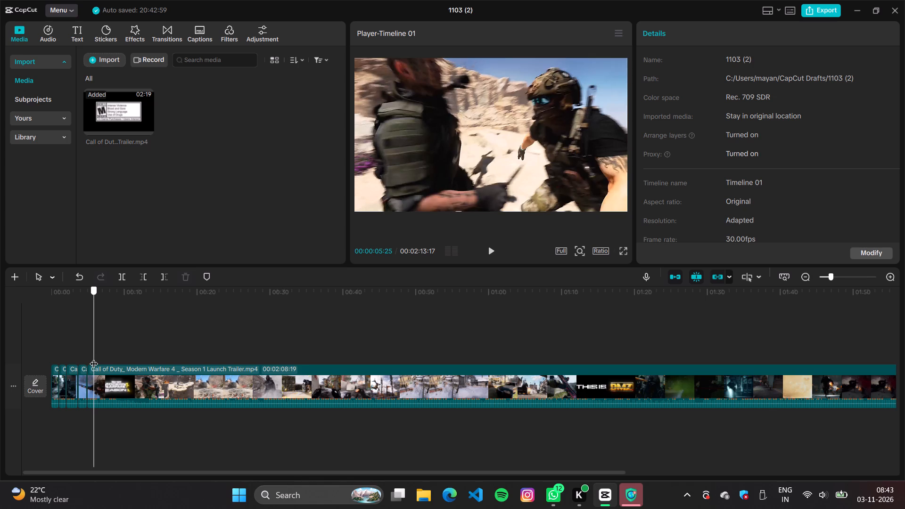
pyautogui.keyDown('ctrl'); pyautogui.moveTo(94, 358); pyautogui.dragTo(114, 364); pyautogui.keyUp('ctrl')
pyautogui.hotkey('ctrl', 'b')
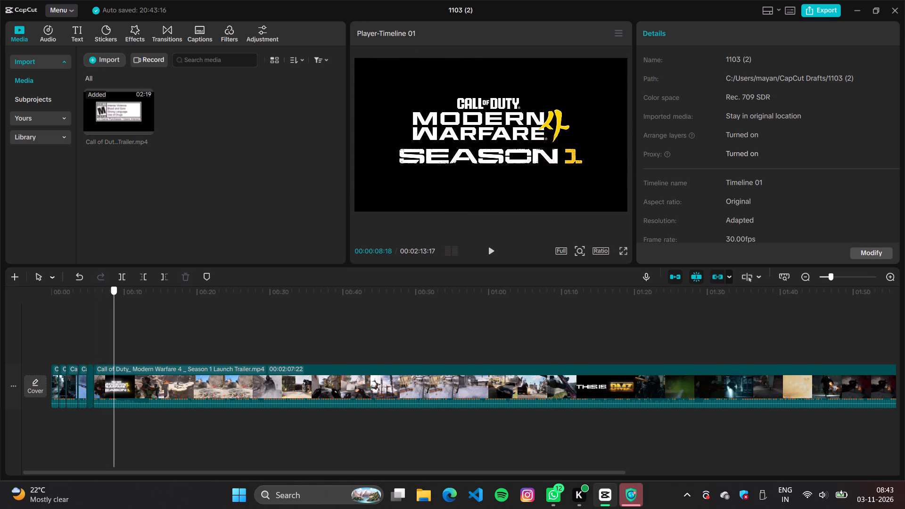
# Split the trailer at 00:00:09:27, on the last frame of the Modern Warfare Season 1 title before the canyon scene.
pyautogui.keyDown('ctrl'); pyautogui.moveTo(114, 364); pyautogui.dragTo(121, 366); pyautogui.keyUp('ctrl')
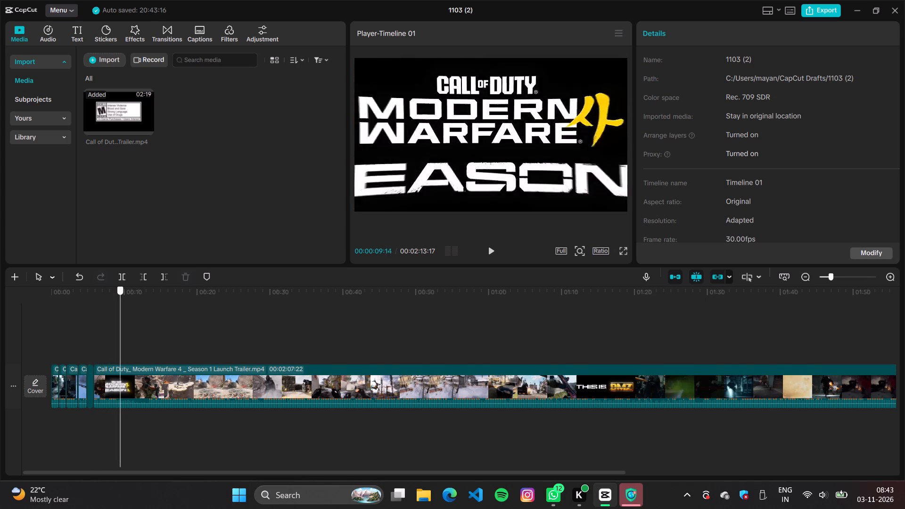
pyautogui.keyDown('ctrl'); pyautogui.moveTo(121, 366); pyautogui.dragTo(123, 368); pyautogui.keyUp('ctrl')
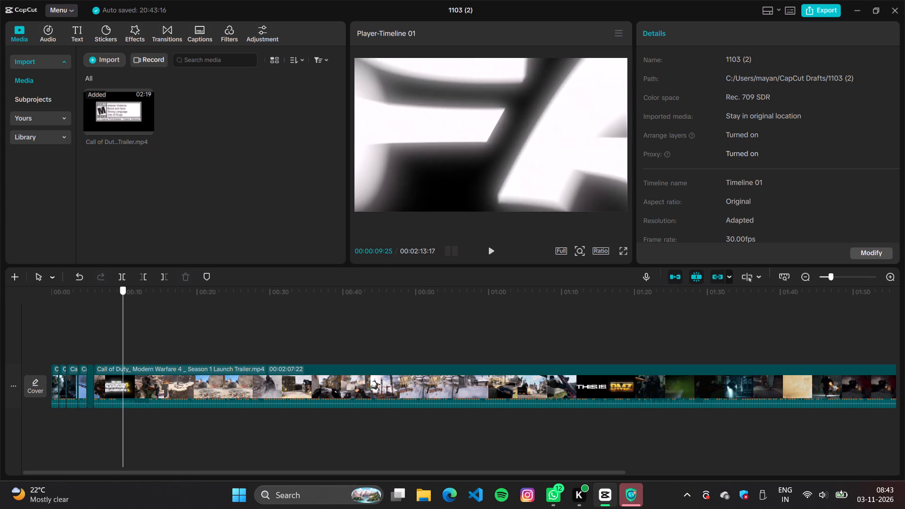
pyautogui.keyDown('ctrl'); pyautogui.moveTo(123, 368); pyautogui.dragTo(124, 368); pyautogui.keyUp('ctrl')
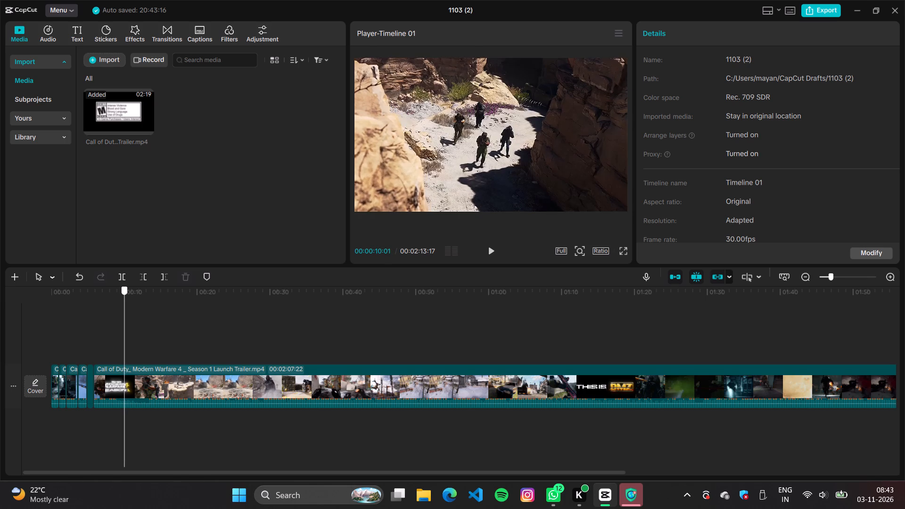
pyautogui.keyDown('ctrl'); pyautogui.moveTo(124, 368); pyautogui.dragTo(123, 366); pyautogui.keyUp('ctrl')
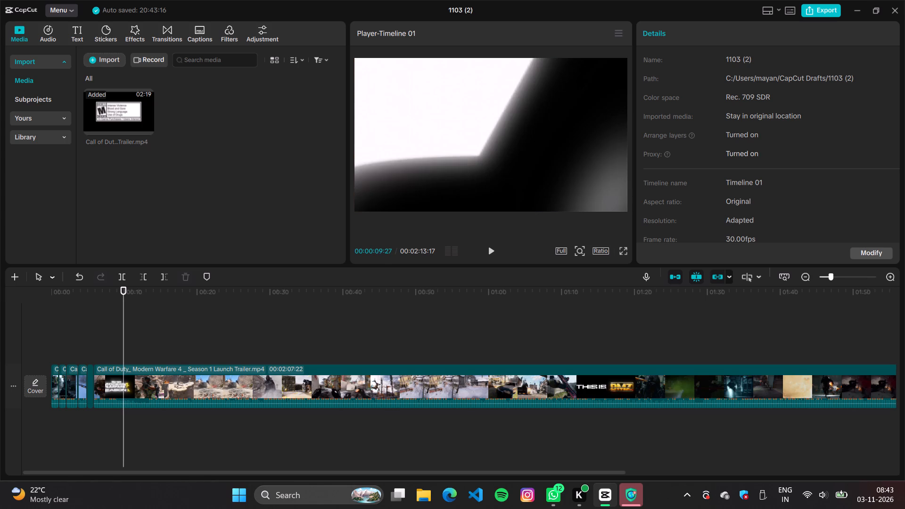
pyautogui.hotkey('ctrl', 'Right')
pyautogui.hotkey('ctrl', 'Right')
pyautogui.press('Right')
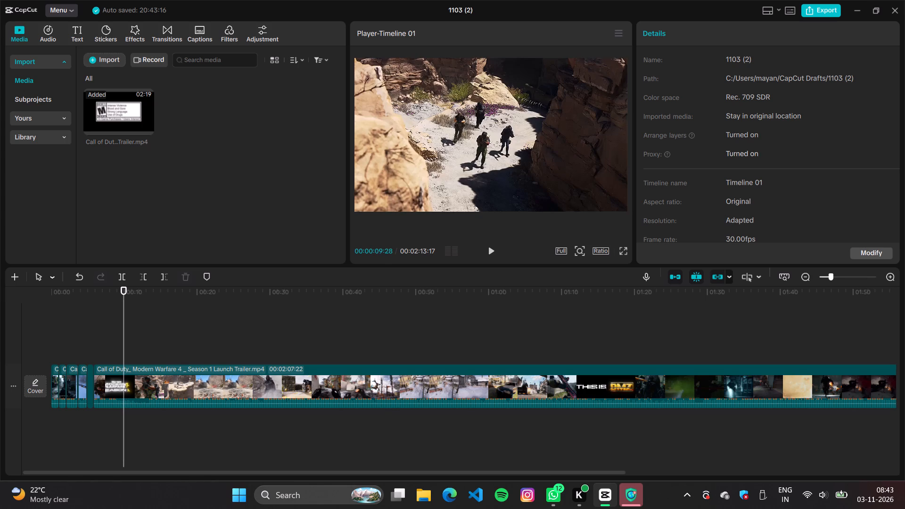
pyautogui.press('Left')
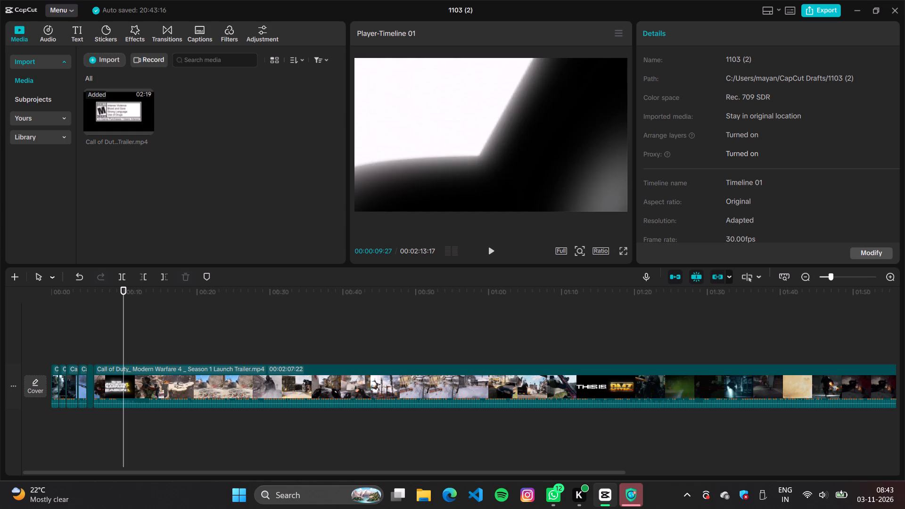
pyautogui.hotkey('ctrl', 'b')
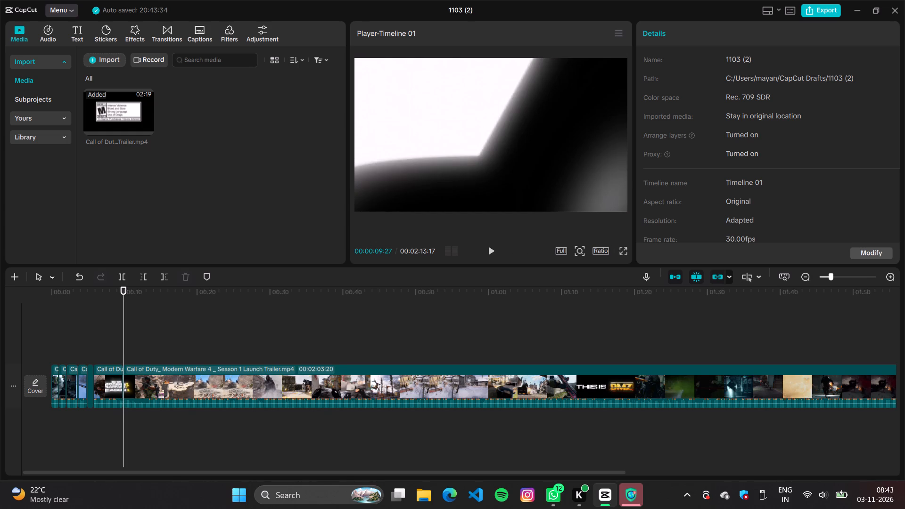
# Delete the long remaining part of the trailer after the 00:00:09:27 cut.
pyautogui.moveTo(125, 339); pyautogui.dragTo(129, 341)
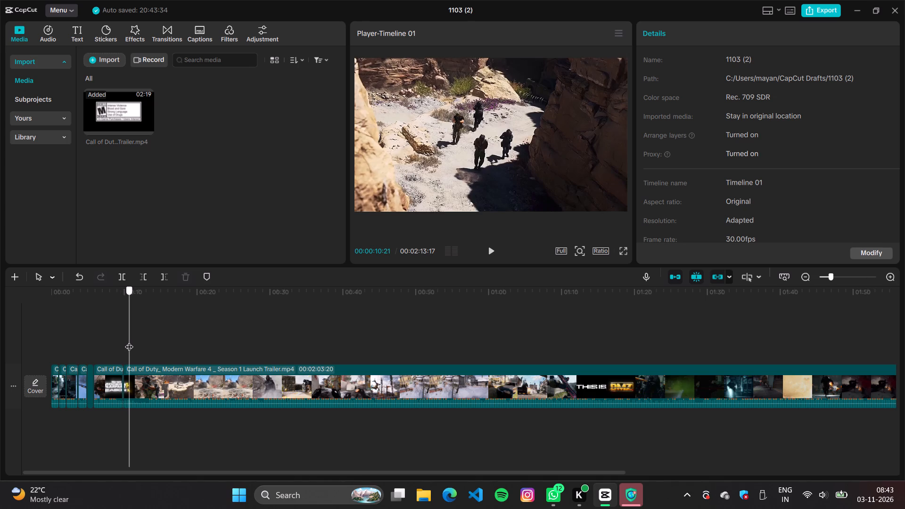
pyautogui.moveTo(129, 341); pyautogui.dragTo(126, 354)
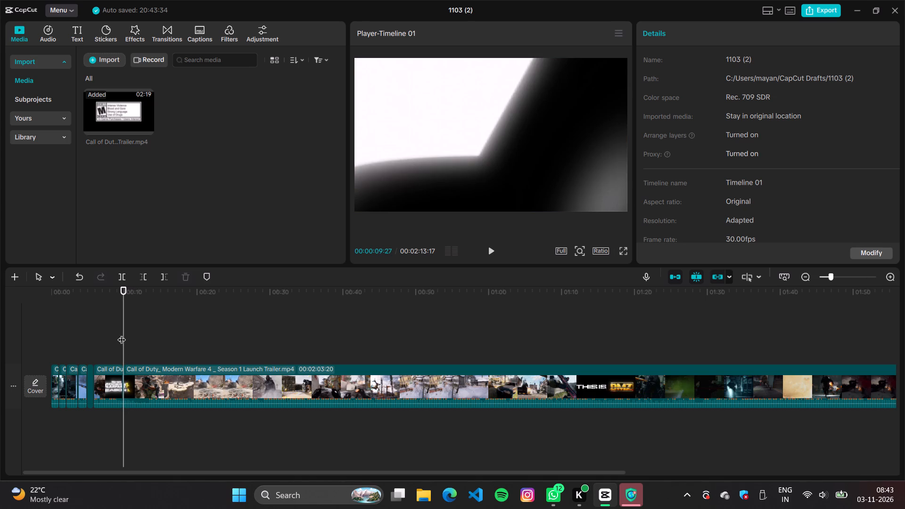
pyautogui.moveTo(122, 334); pyautogui.dragTo(77, 384)
pyautogui.moveTo(140, 327); pyautogui.dragTo(226, 399)
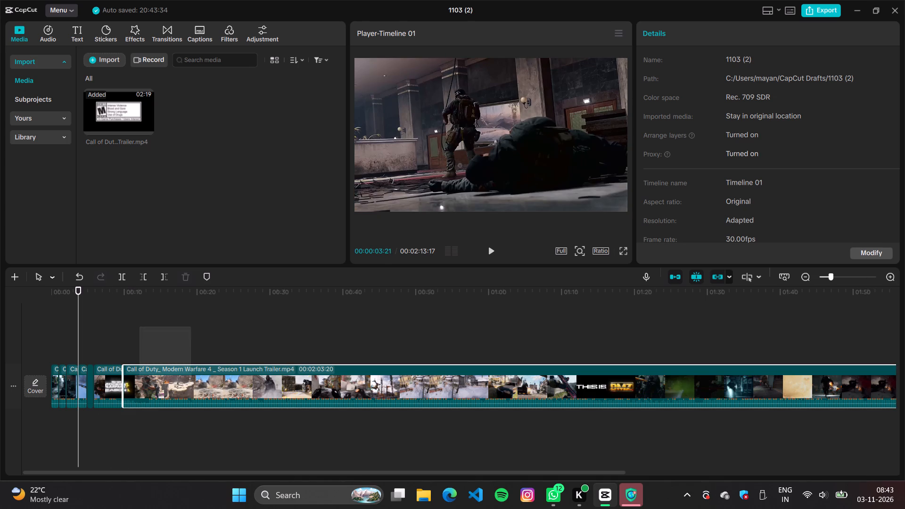
pyautogui.moveTo(226, 399); pyautogui.dragTo(801, 391)
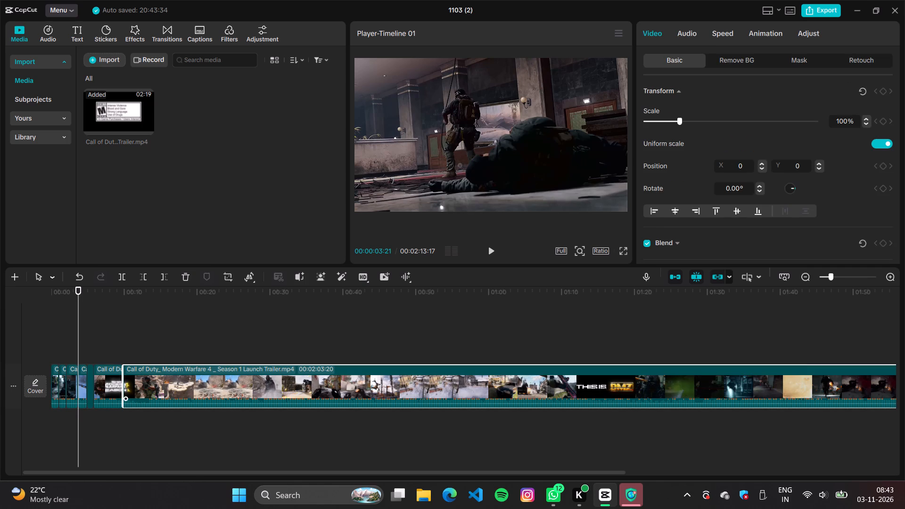
pyautogui.press('BackSpace')
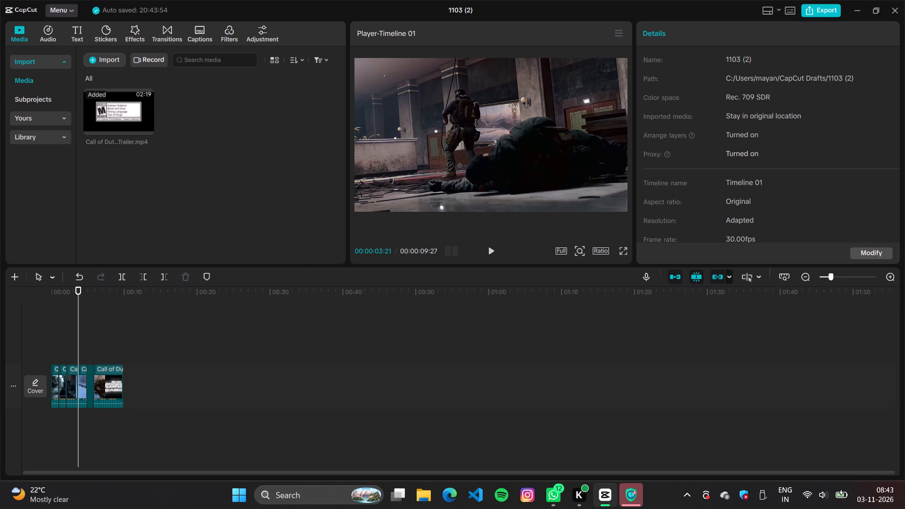
# Place the playhead on the first cut at 00:00:01:02 and open the transitions library.
pyautogui.keyDown('ctrl'); pyautogui.scroll(3, 110, 352); pyautogui.keyUp('ctrl')
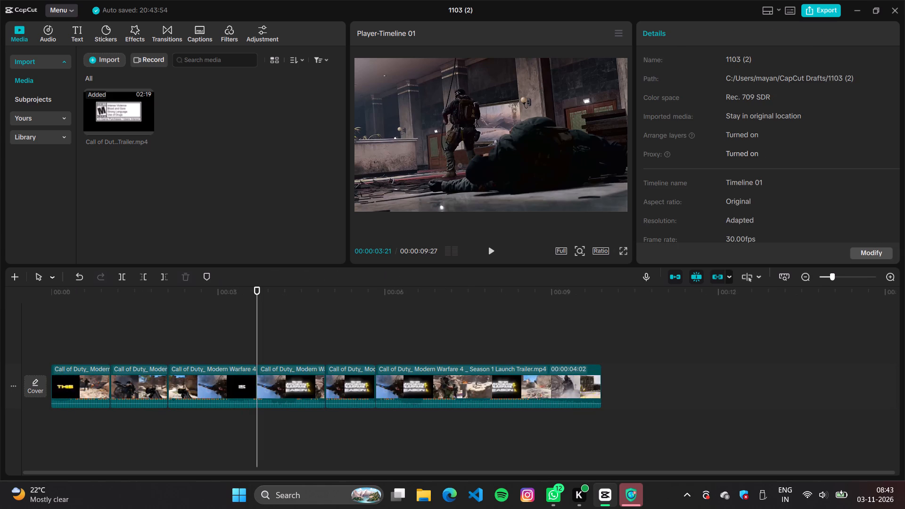
pyautogui.keyDown('ctrl'); pyautogui.scroll(2, 110, 352); pyautogui.keyUp('ctrl')
pyautogui.moveTo(270, 346); pyautogui.dragTo(262, 346)
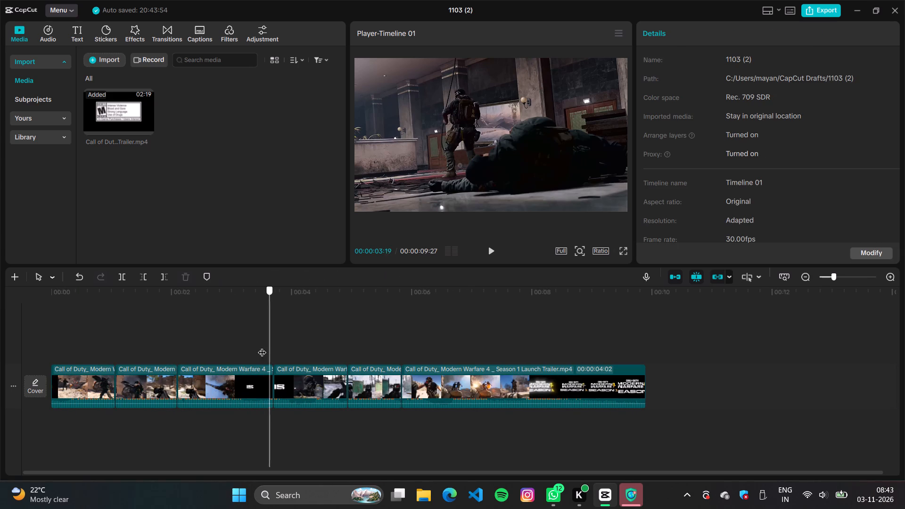
pyautogui.moveTo(262, 346); pyautogui.dragTo(104, 368)
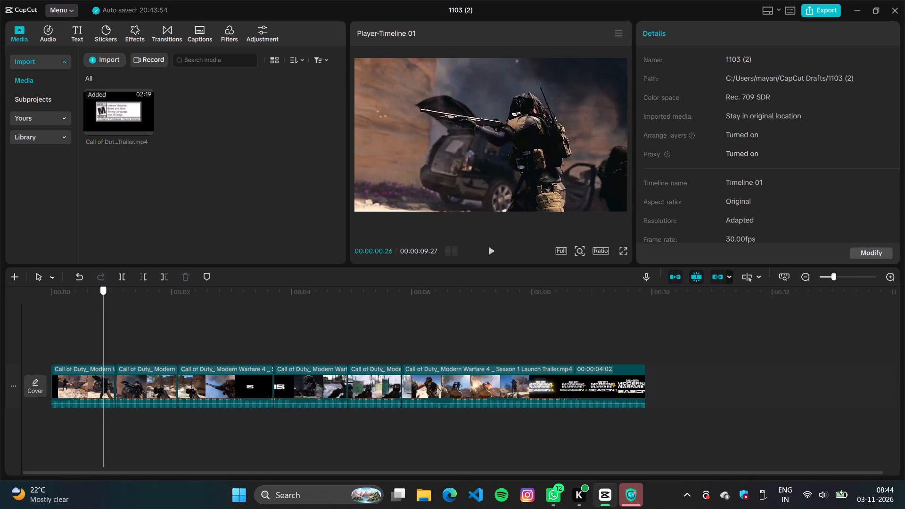
pyautogui.moveTo(104, 368); pyautogui.dragTo(118, 370)
pyautogui.click(120, 327)
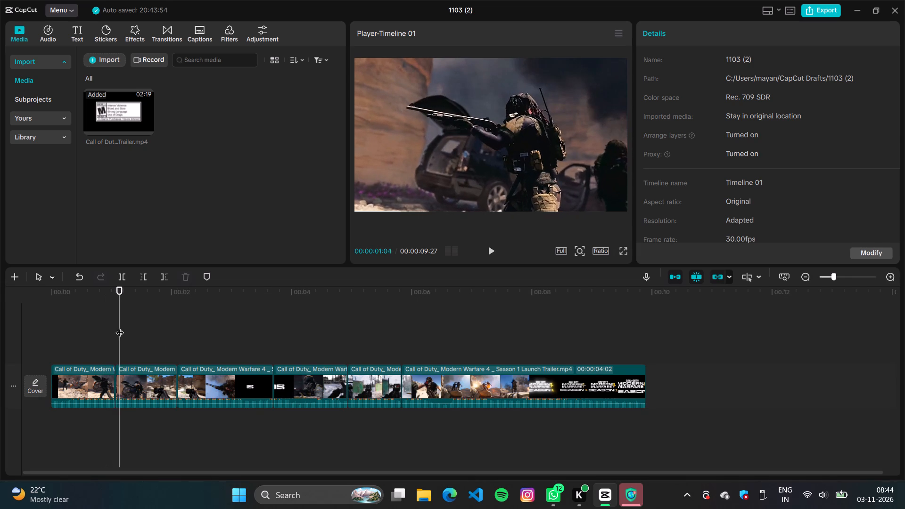
pyautogui.click(116, 344)
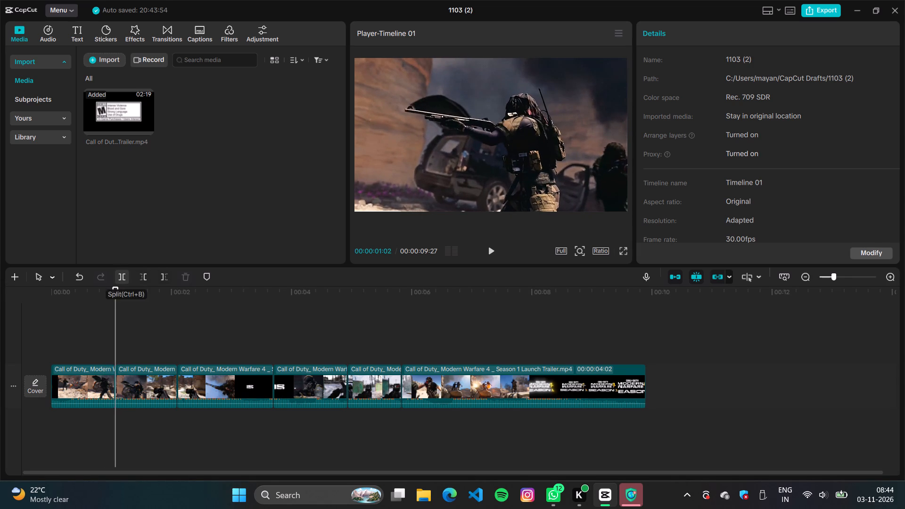
pyautogui.click(169, 33)
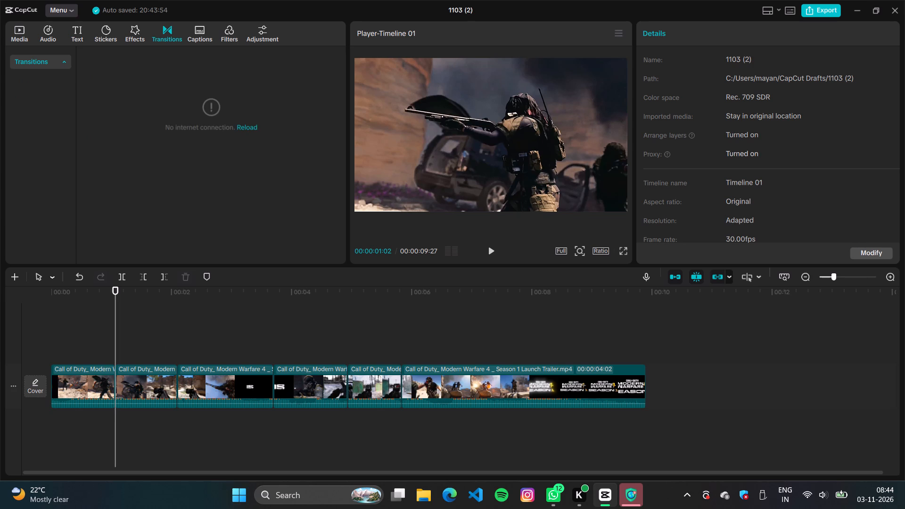
# Minimise the video editor window.
pyautogui.click(858, 6)
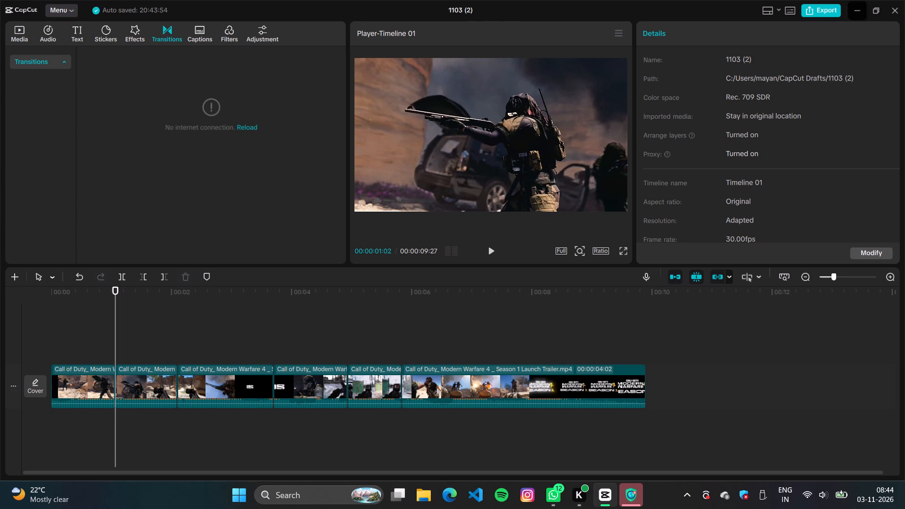
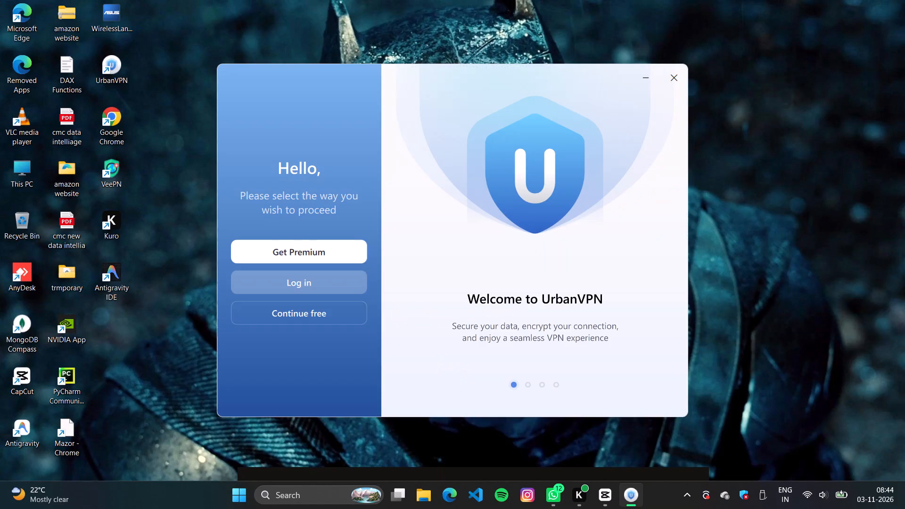
# Continue with the free version of UrbanVPN and connect to the Ukraine location.
pyautogui.click(297, 320)
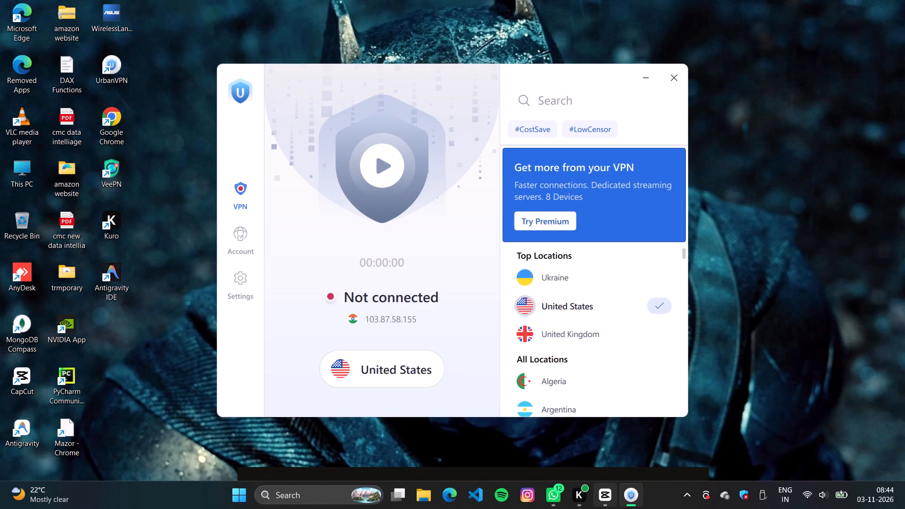
pyautogui.click(653, 395)
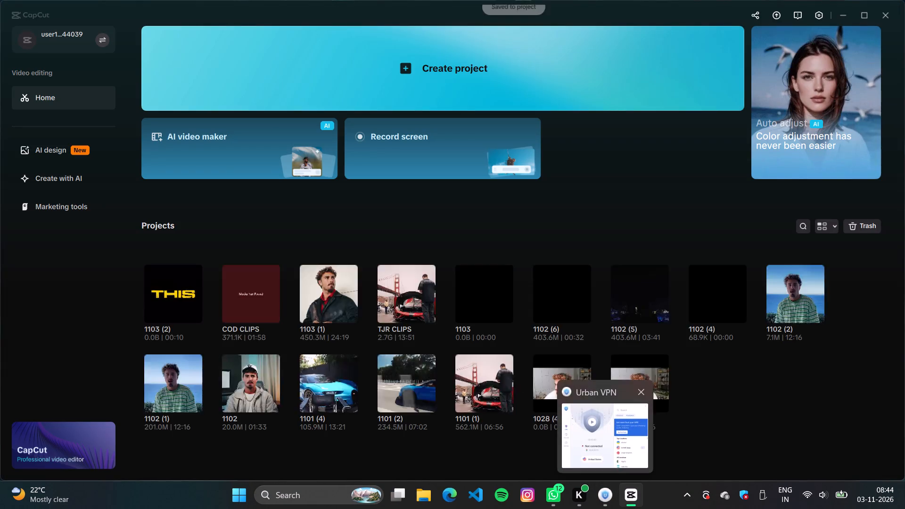
pyautogui.click(608, 438)
pyautogui.click(553, 283)
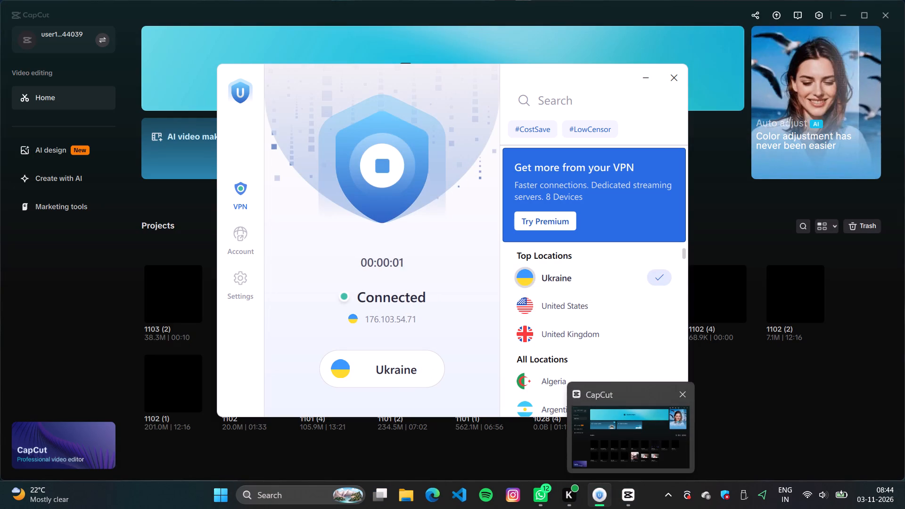
# Close and relaunch CapCut, accept the environment test and reopen the project 1103 (2).
pyautogui.click(683, 395)
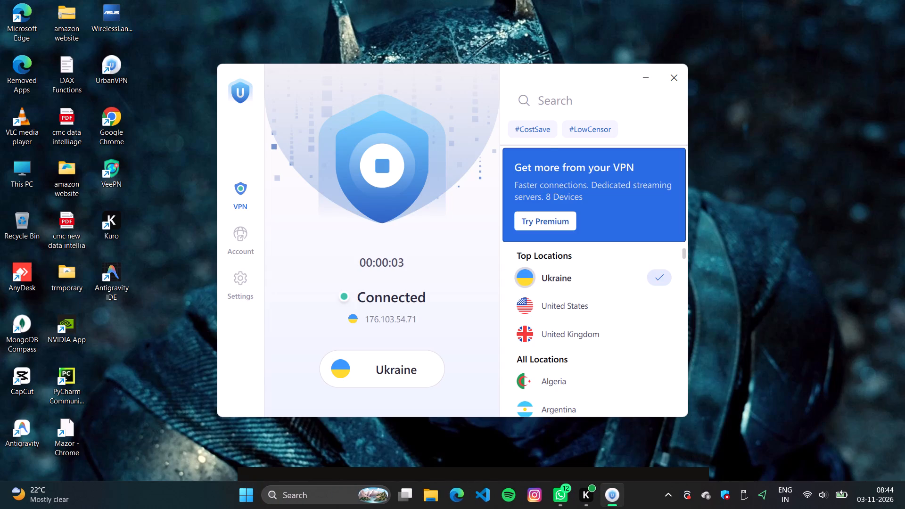
pyautogui.click(199, 298)
pyautogui.doubleClick(25, 382)
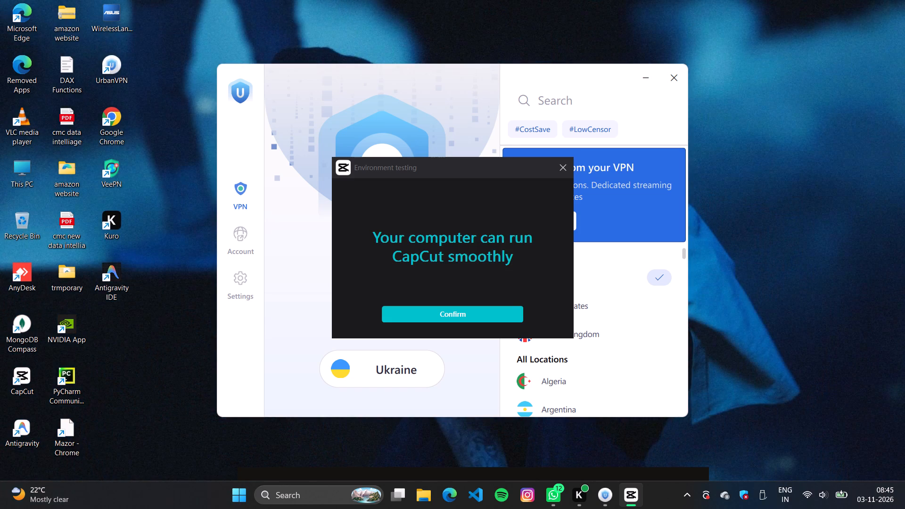
pyautogui.click(417, 309)
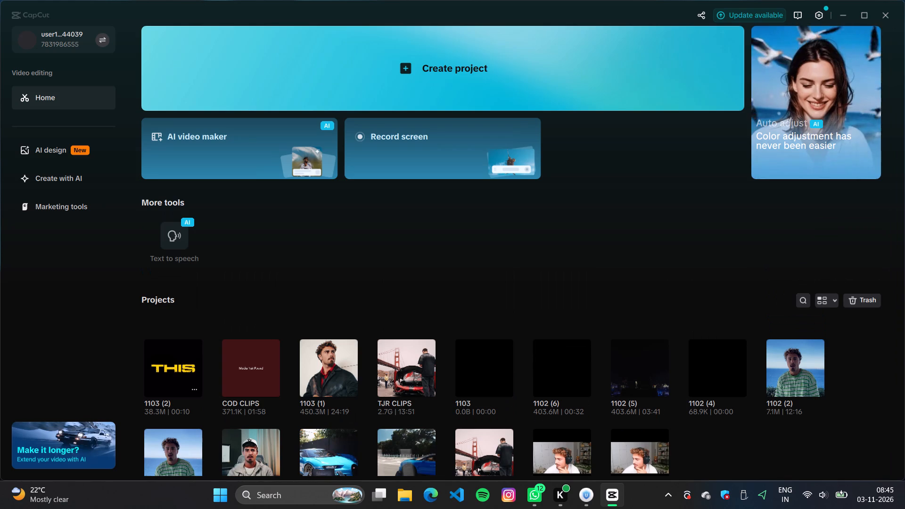
pyautogui.click(167, 353)
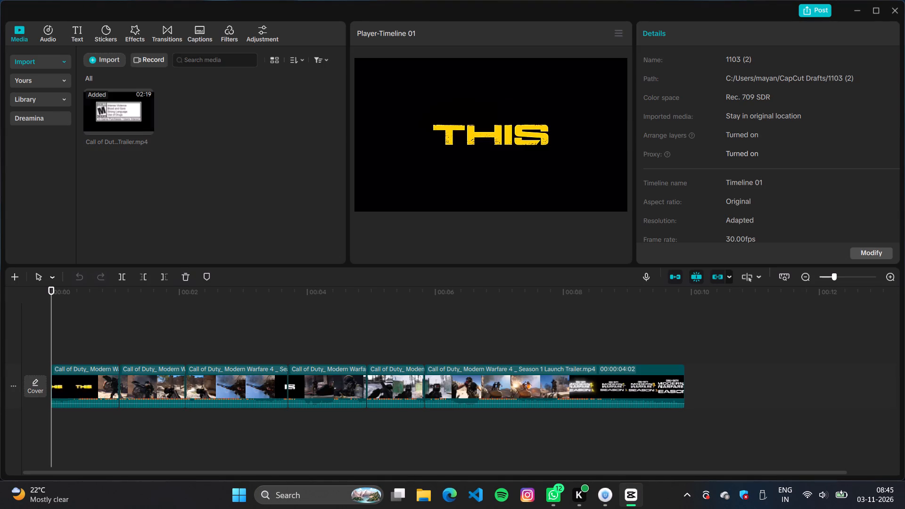
# Add the Vibration Amped transition at the first cut, 00:00:01:02.
pyautogui.click(97, 334)
pyautogui.click(119, 345)
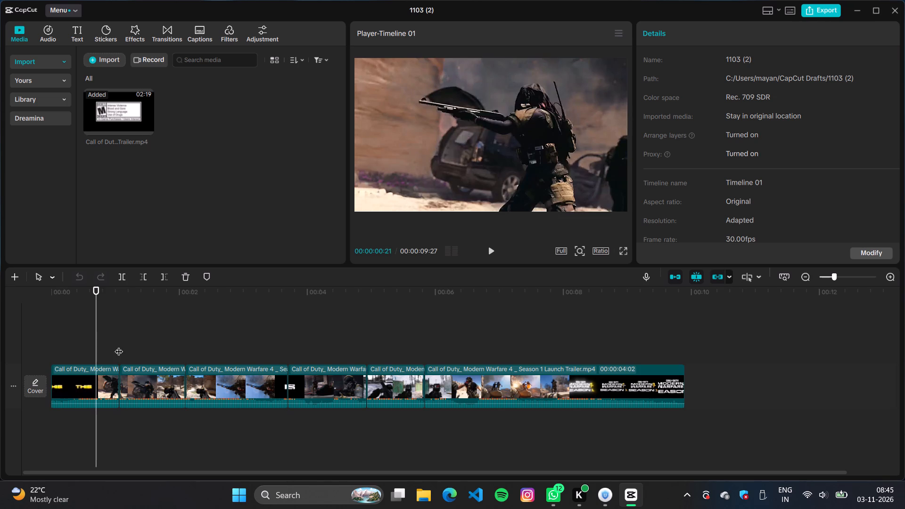
pyautogui.click(170, 22)
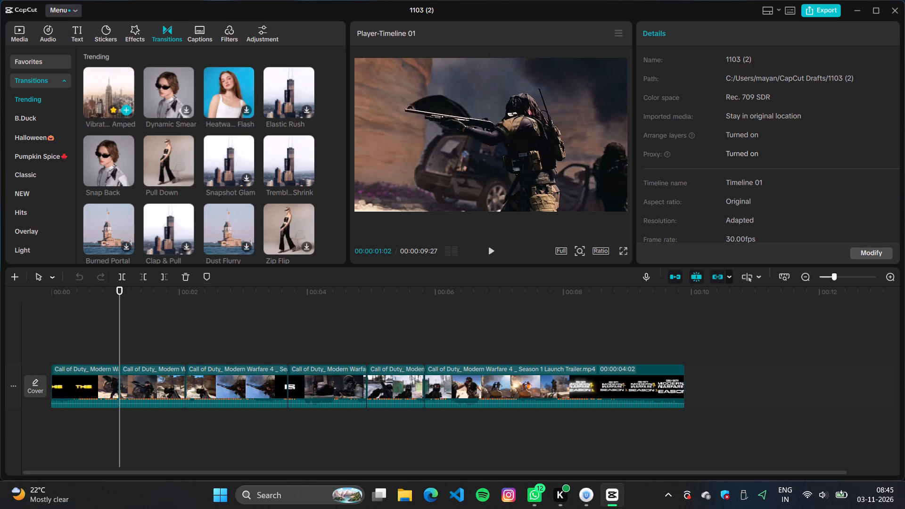
pyautogui.click(128, 107)
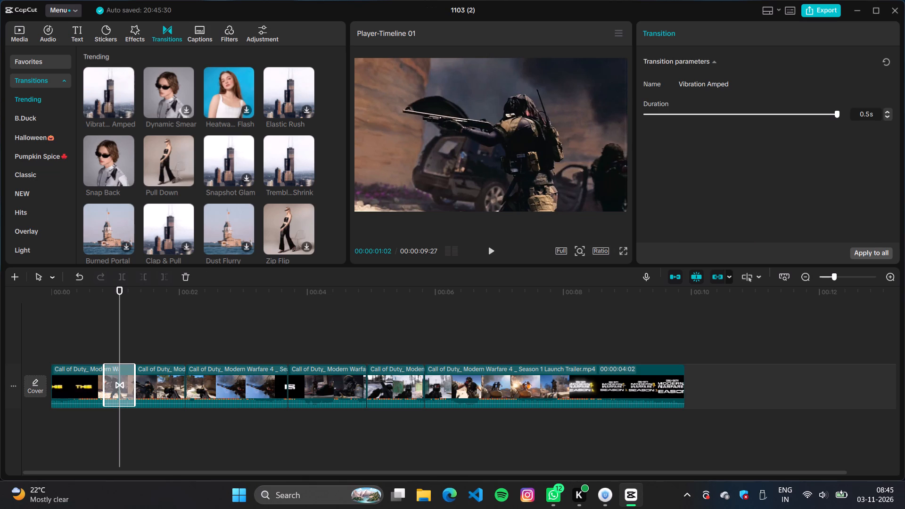
# Add the Vibration Amped transition at the second and third cuts, 00:00:02:03 and 00:00:03:21.
pyautogui.click(193, 337)
pyautogui.click(186, 331)
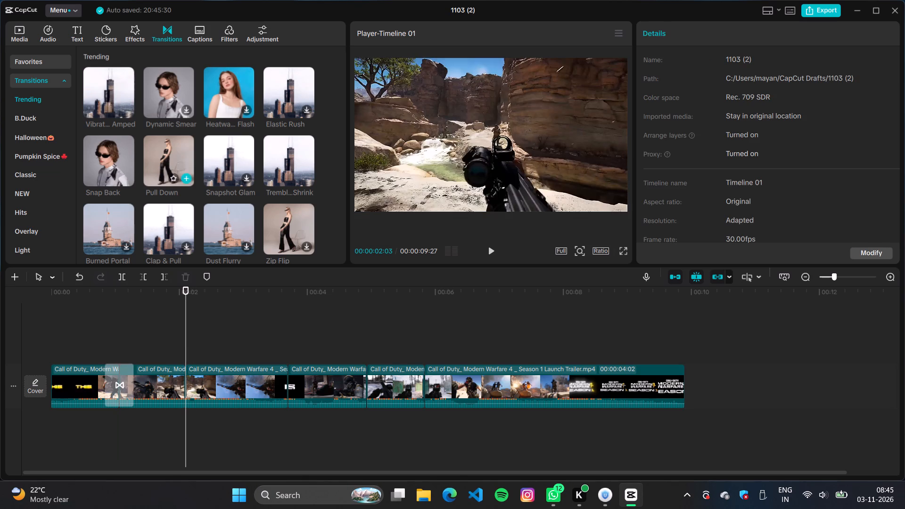
pyautogui.click(125, 108)
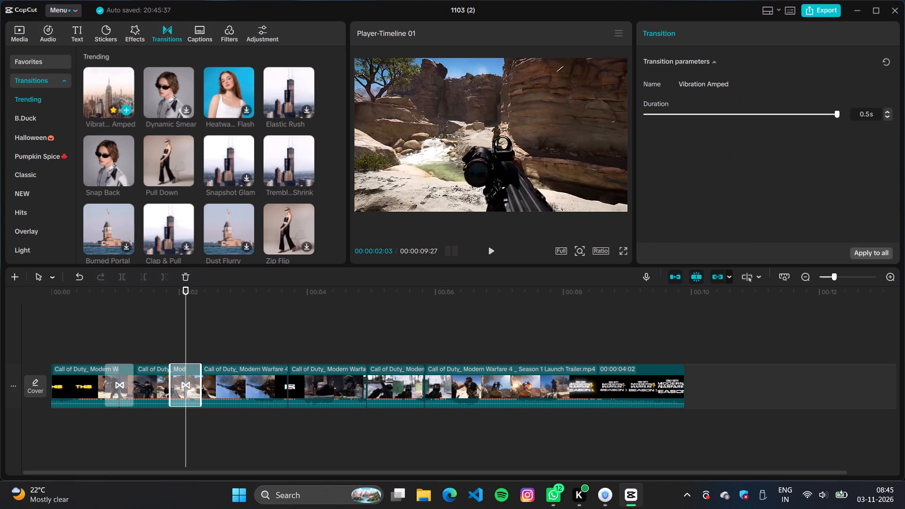
pyautogui.click(233, 321)
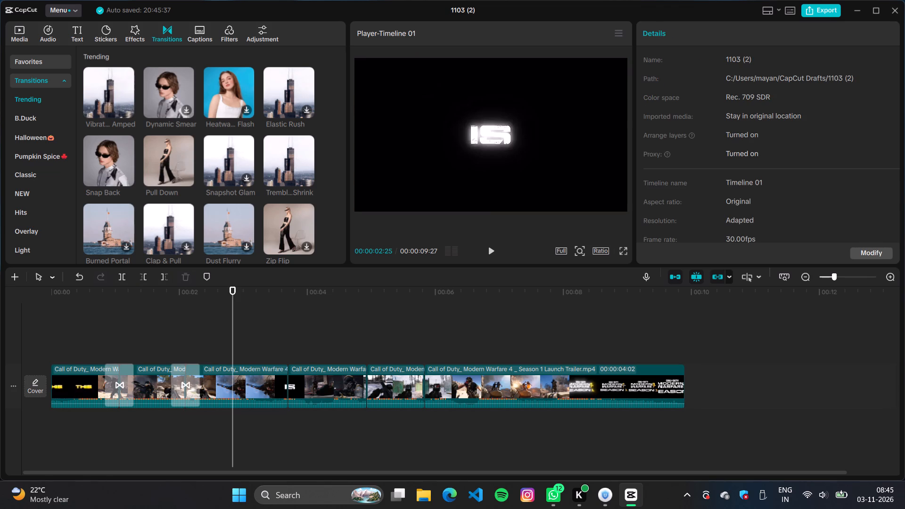
pyautogui.moveTo(232, 318); pyautogui.dragTo(285, 323)
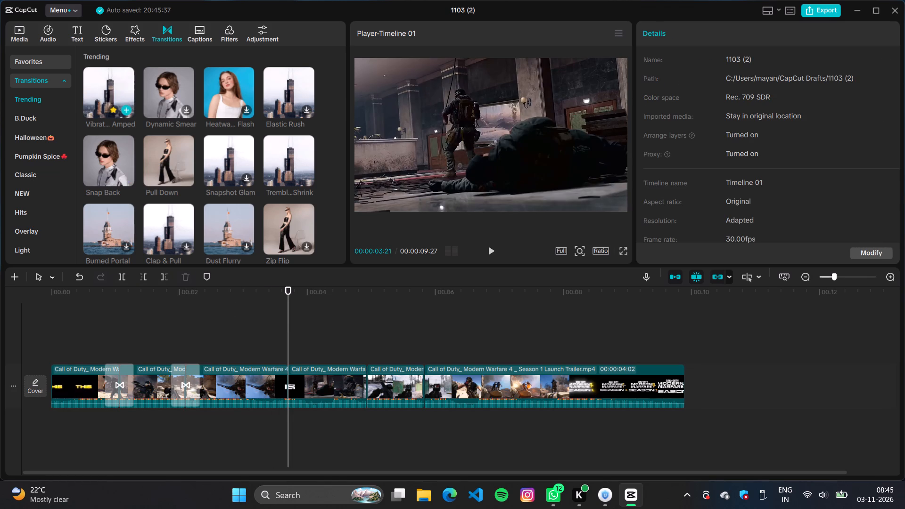
pyautogui.click(126, 106)
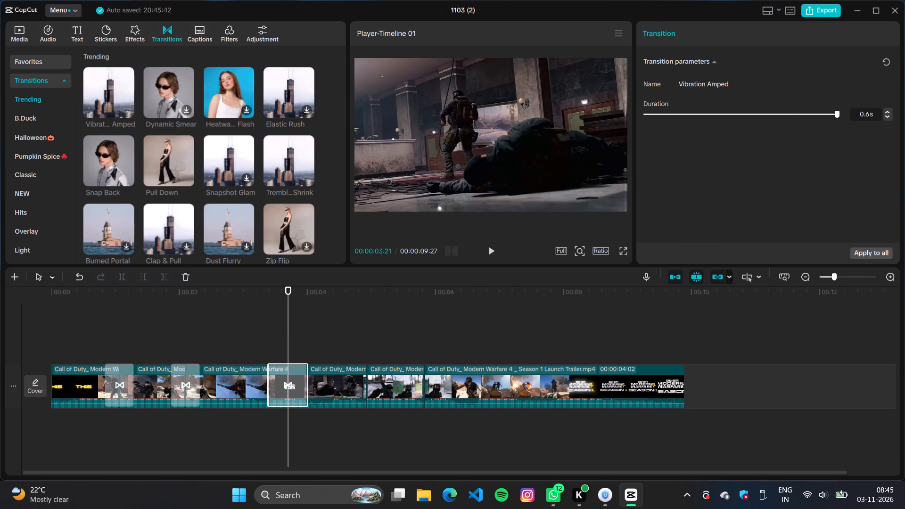
# Add the Vibration Amped transition at the last two cuts, 00:00:04:28 and 00:00:05:25.
pyautogui.click(367, 329)
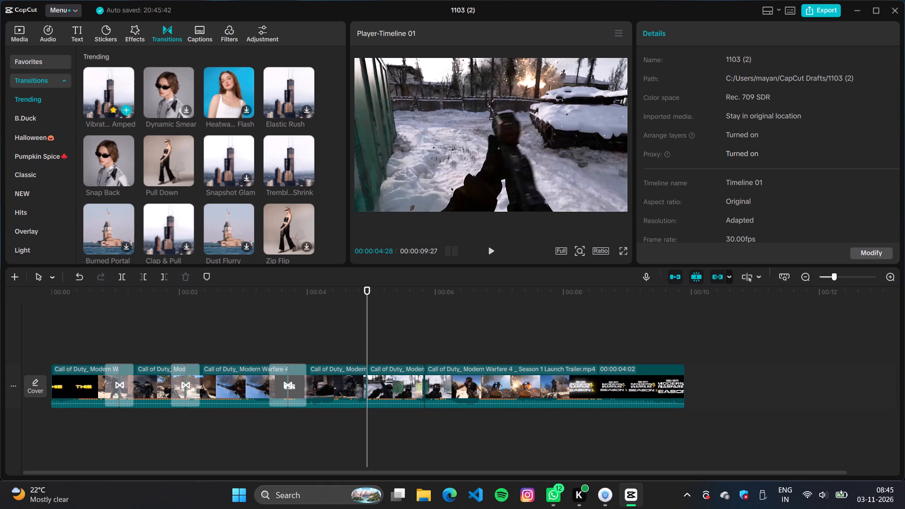
pyautogui.click(127, 108)
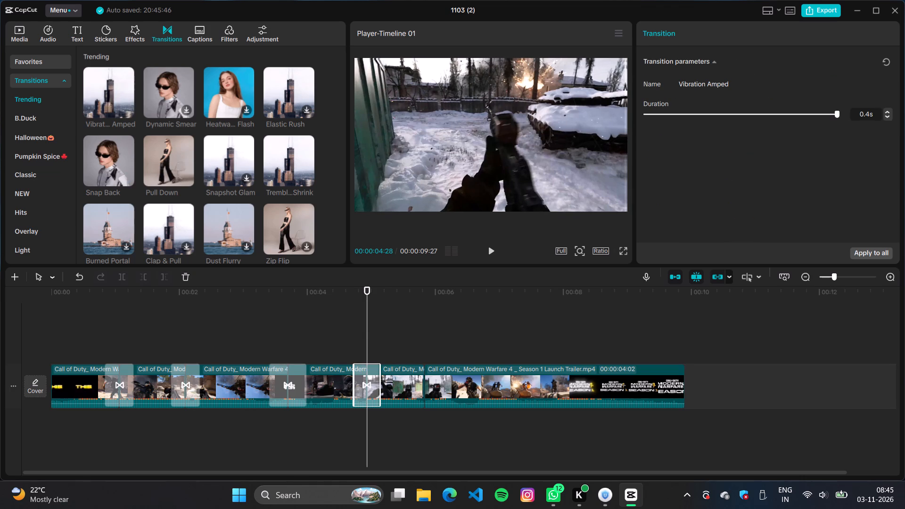
pyautogui.click(421, 314)
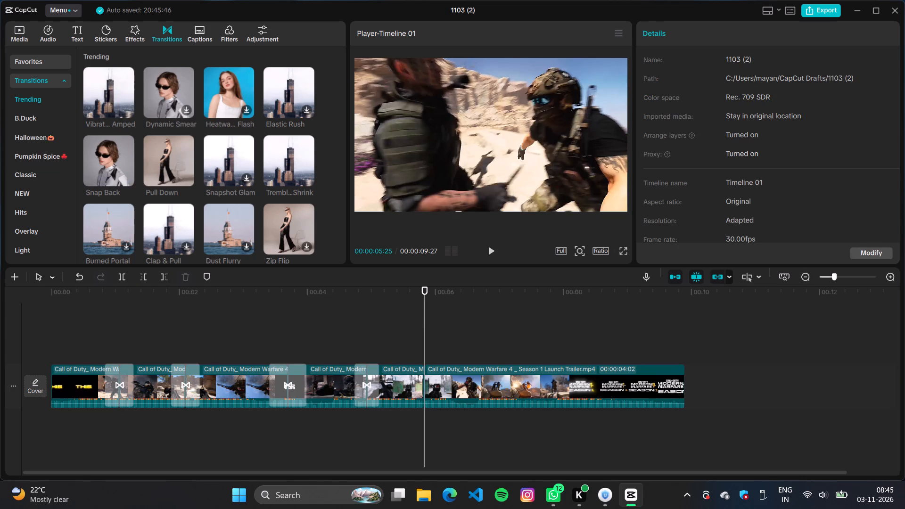
pyautogui.click(425, 327)
pyautogui.click(126, 110)
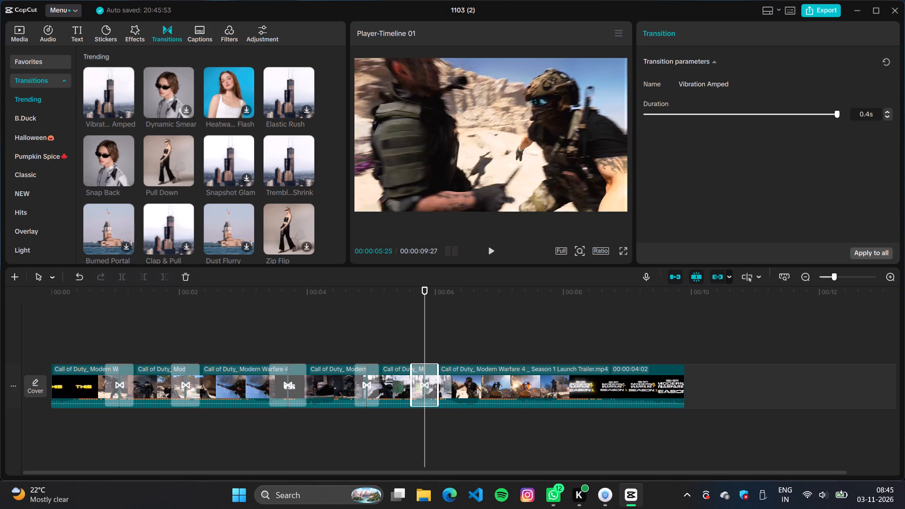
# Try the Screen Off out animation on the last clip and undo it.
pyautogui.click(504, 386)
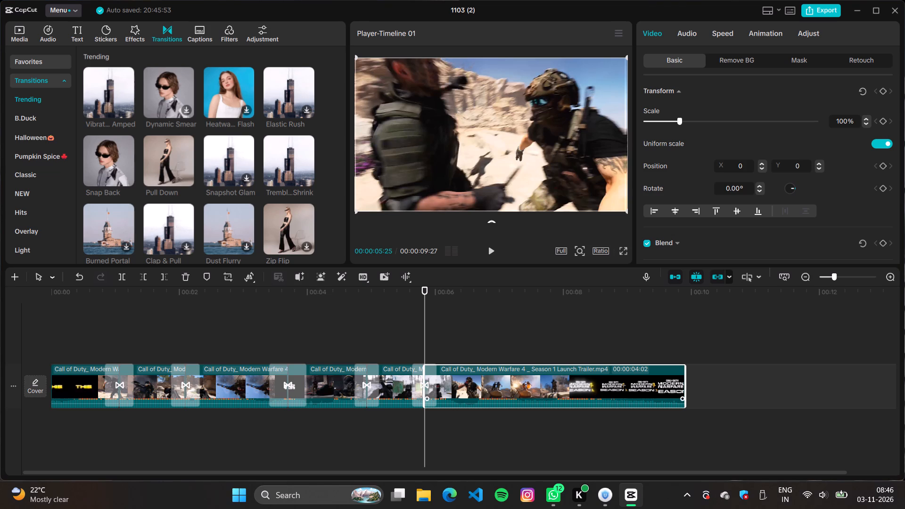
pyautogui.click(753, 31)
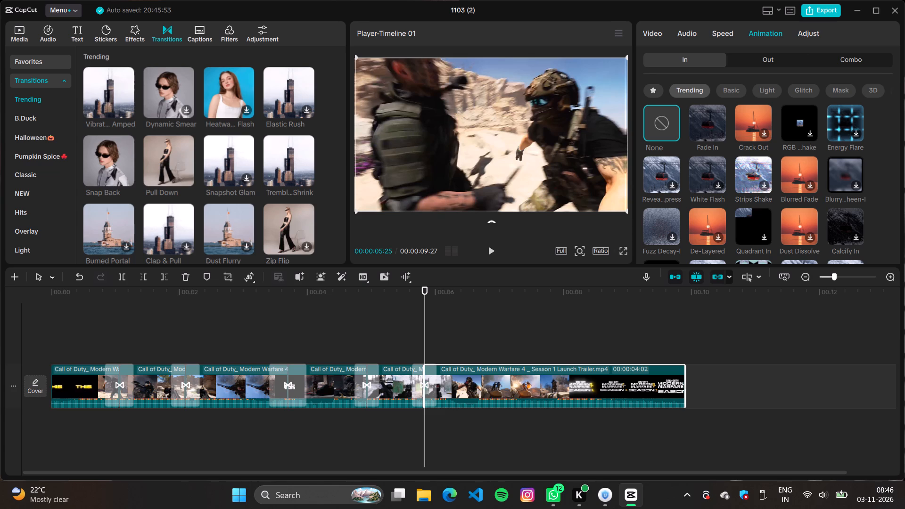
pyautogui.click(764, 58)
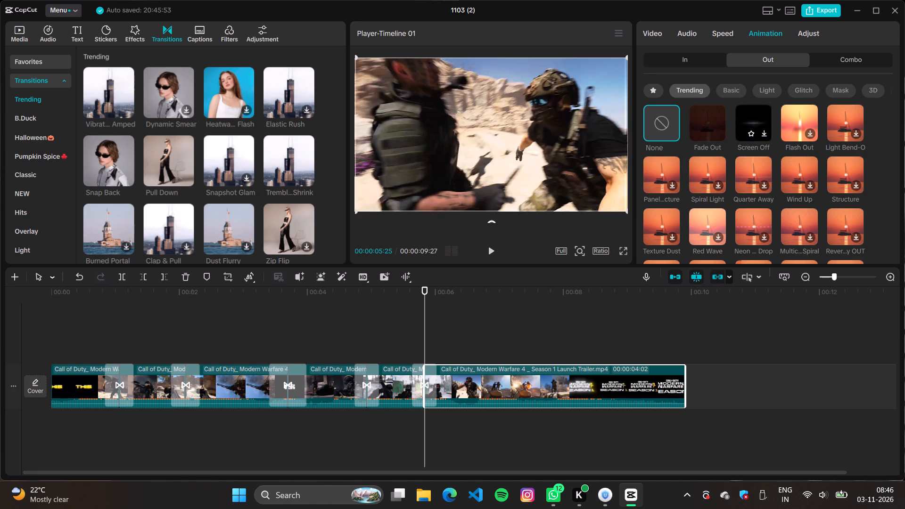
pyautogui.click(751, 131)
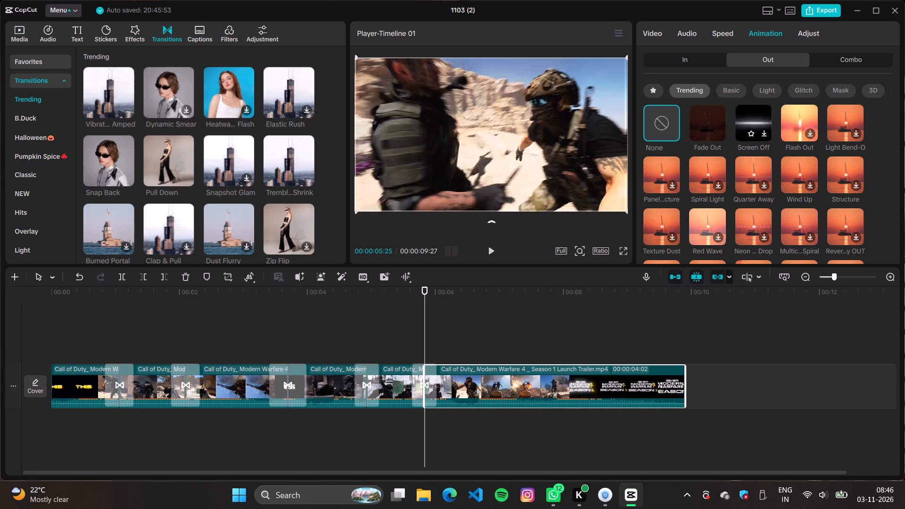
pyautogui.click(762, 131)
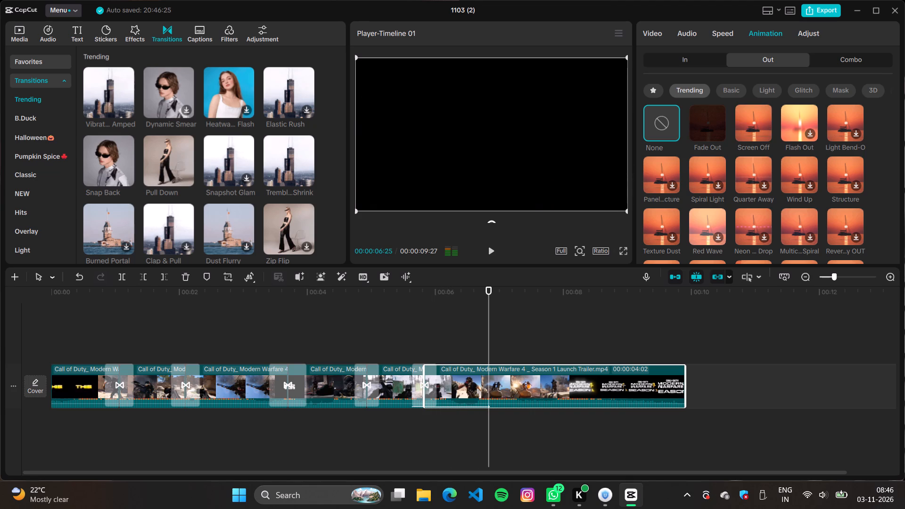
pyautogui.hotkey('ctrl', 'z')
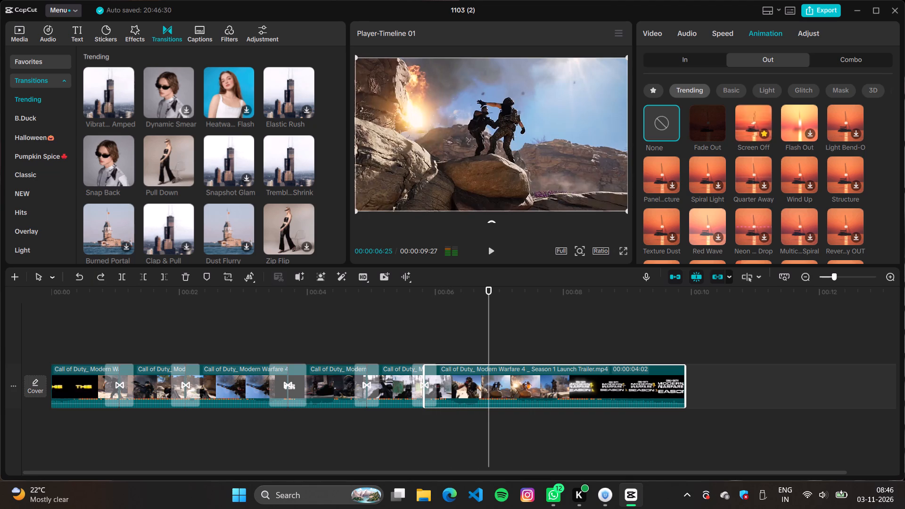
# Play and scrub through the closing Modern Warfare Season title to check how the last clip ends.
pyautogui.click(664, 316)
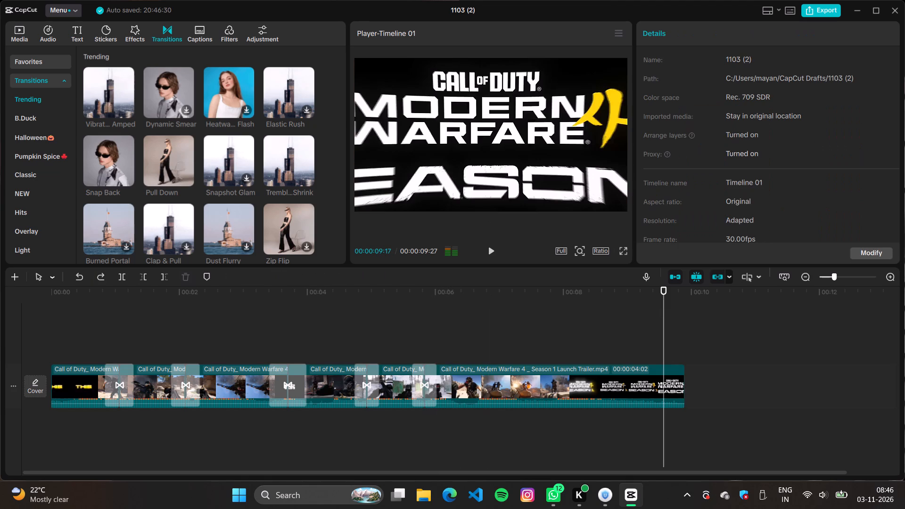
pyautogui.click(668, 312)
pyautogui.click(673, 315)
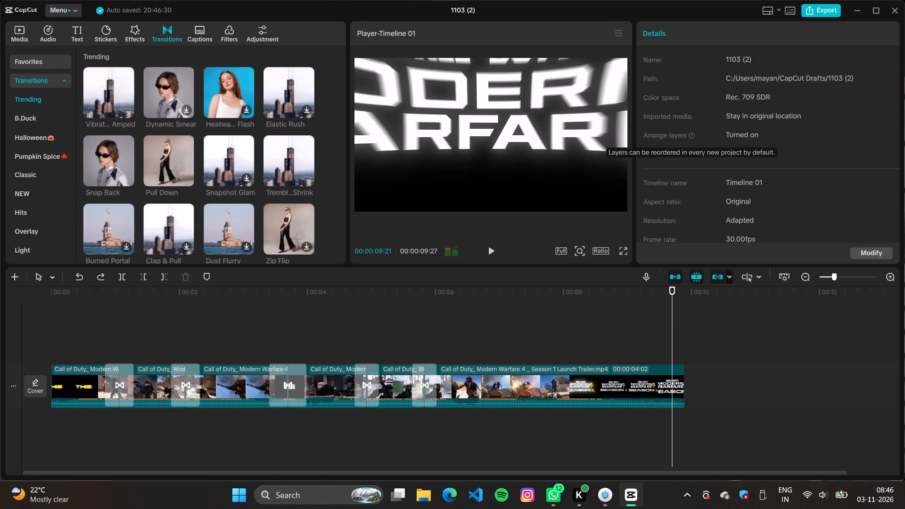
pyautogui.press('space')
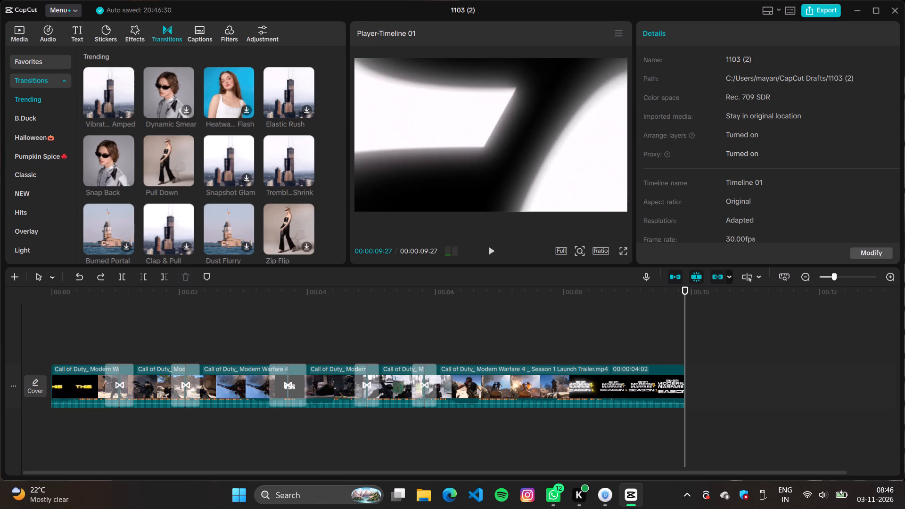
pyautogui.click(668, 340)
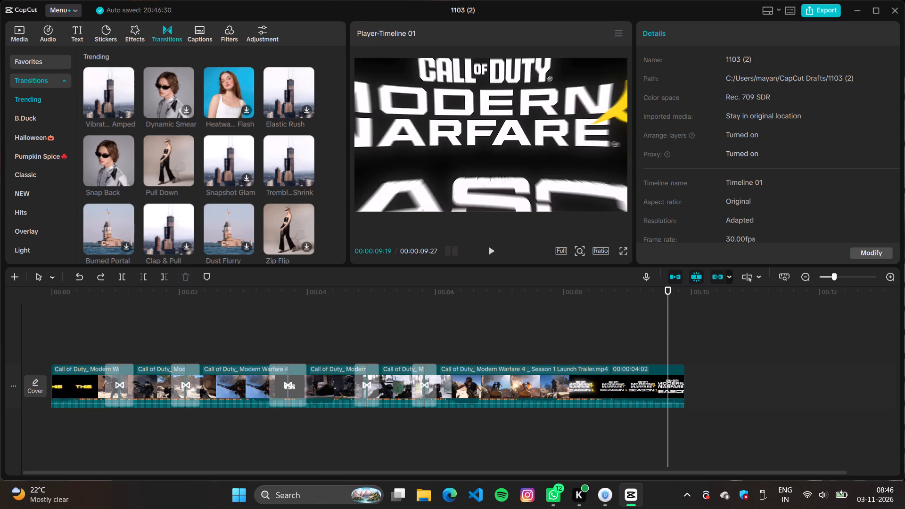
pyautogui.click(677, 337)
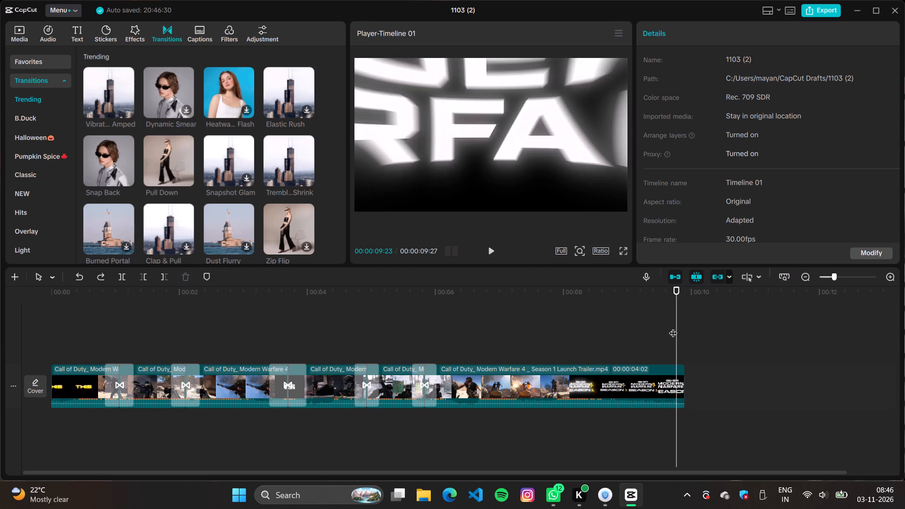
pyautogui.click(673, 327)
pyautogui.moveTo(673, 327); pyautogui.dragTo(684, 328)
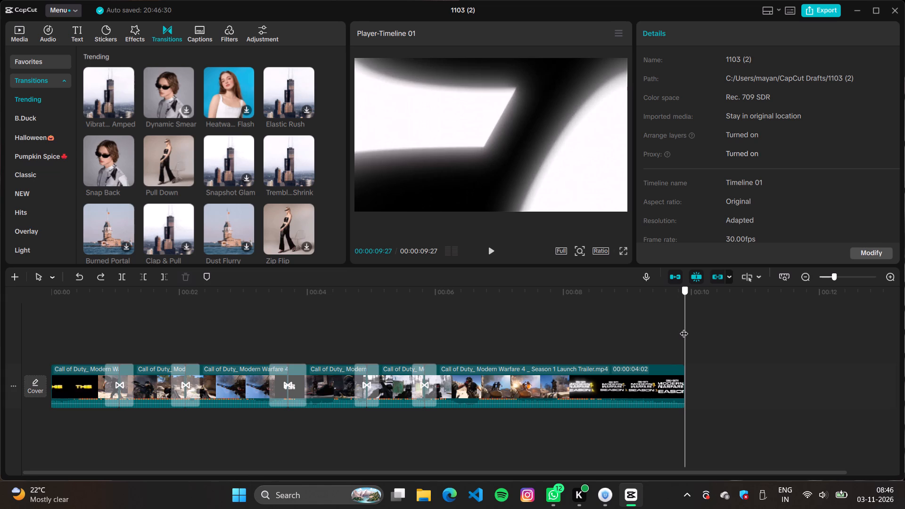
pyautogui.moveTo(684, 328); pyautogui.dragTo(657, 325)
pyautogui.press('space')
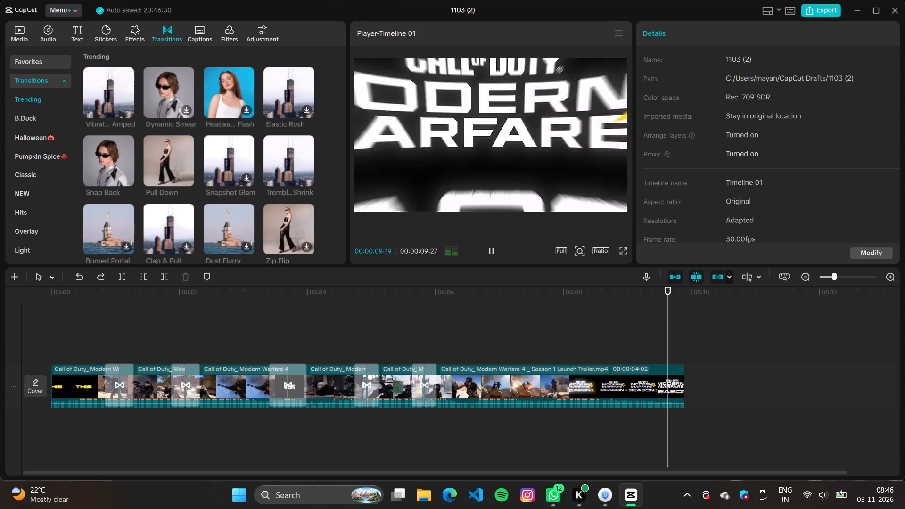
pyautogui.click(663, 337)
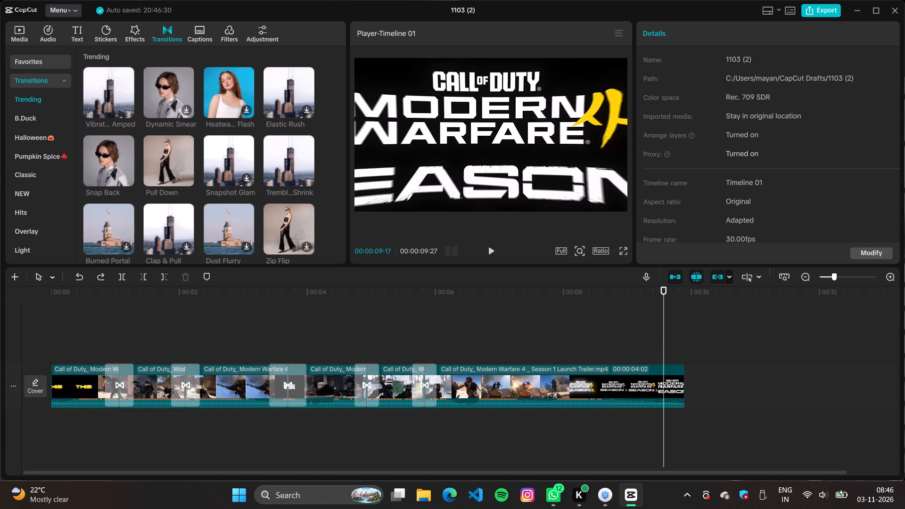
# Apply the Screen Off out animation to the last clip and play back the ending.
pyautogui.click(659, 384)
pyautogui.click(772, 33)
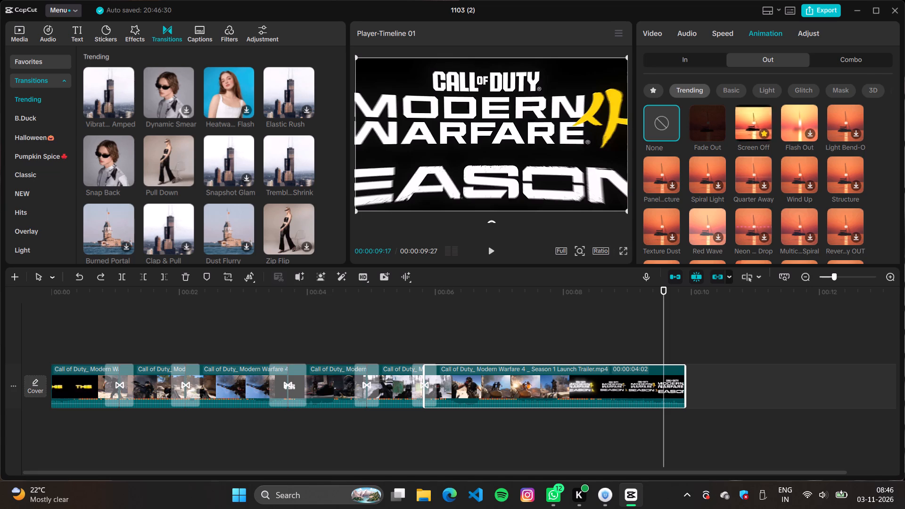
pyautogui.click(751, 130)
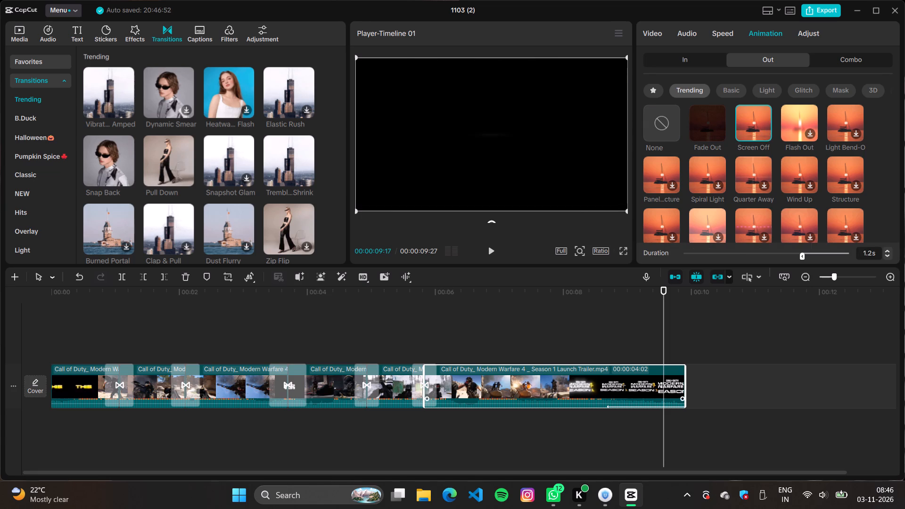
pyautogui.click(587, 317)
pyautogui.press('space')
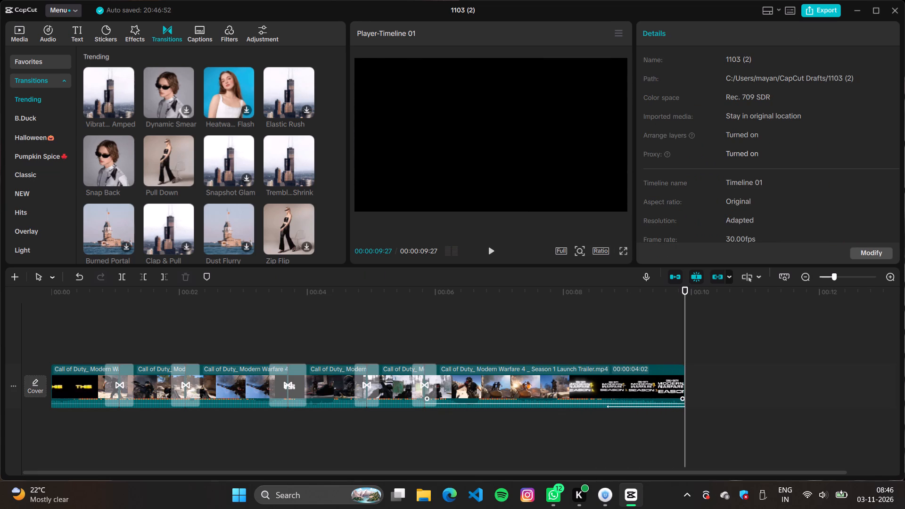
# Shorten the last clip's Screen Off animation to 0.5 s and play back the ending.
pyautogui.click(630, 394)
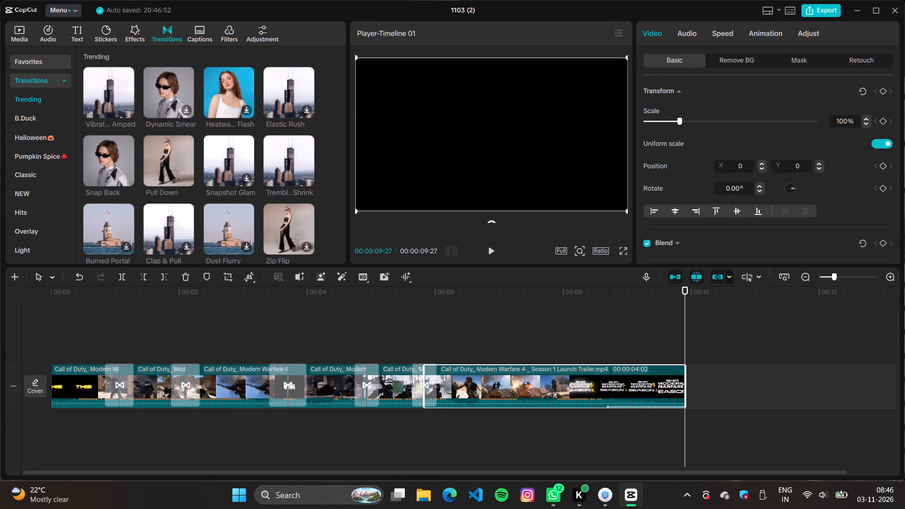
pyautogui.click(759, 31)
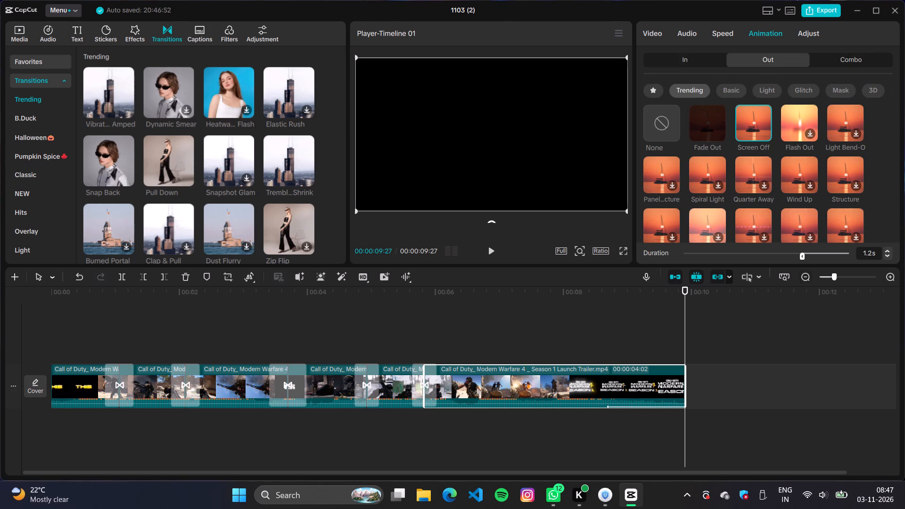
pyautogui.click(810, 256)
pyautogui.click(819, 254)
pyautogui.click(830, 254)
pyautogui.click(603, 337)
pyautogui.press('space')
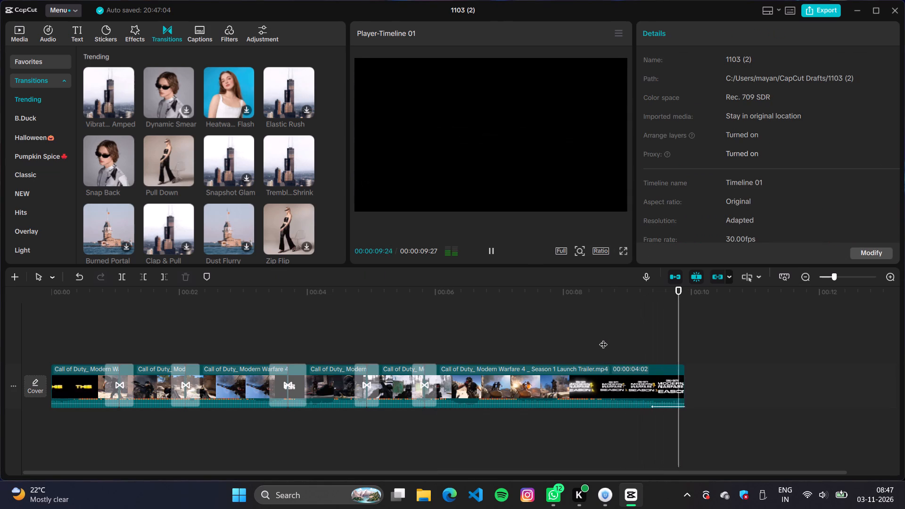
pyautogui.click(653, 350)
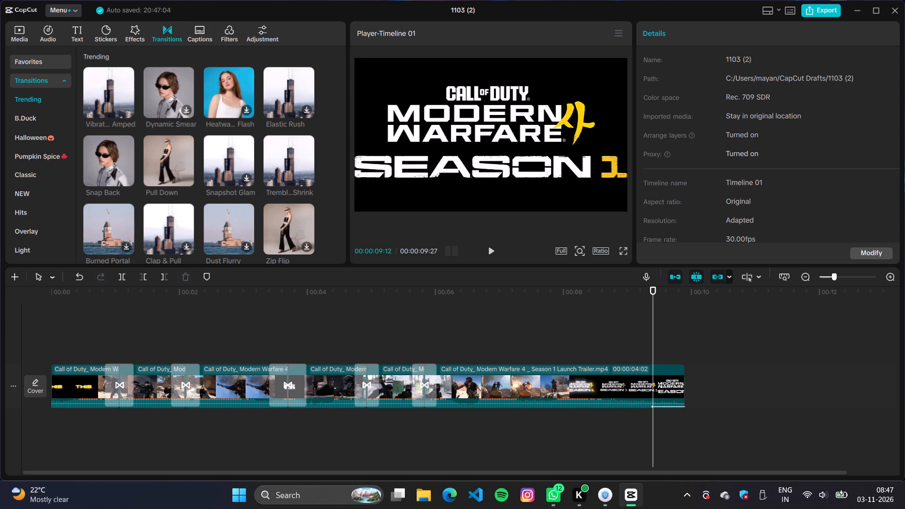
# Set the last clip's Screen Off animation duration to 0.3 s and play back the ending.
pyautogui.click(654, 390)
pyautogui.click(770, 32)
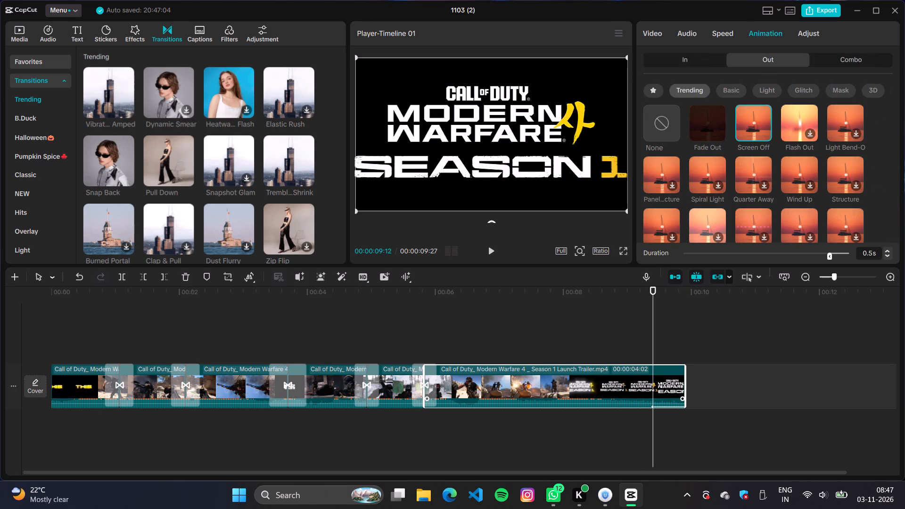
pyautogui.click(838, 255)
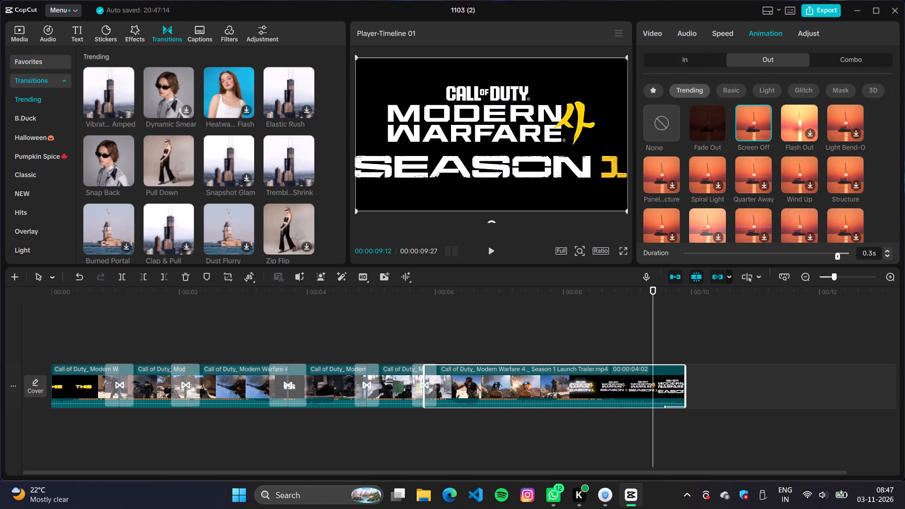
pyautogui.click(621, 345)
pyautogui.click(571, 346)
pyautogui.press('space')
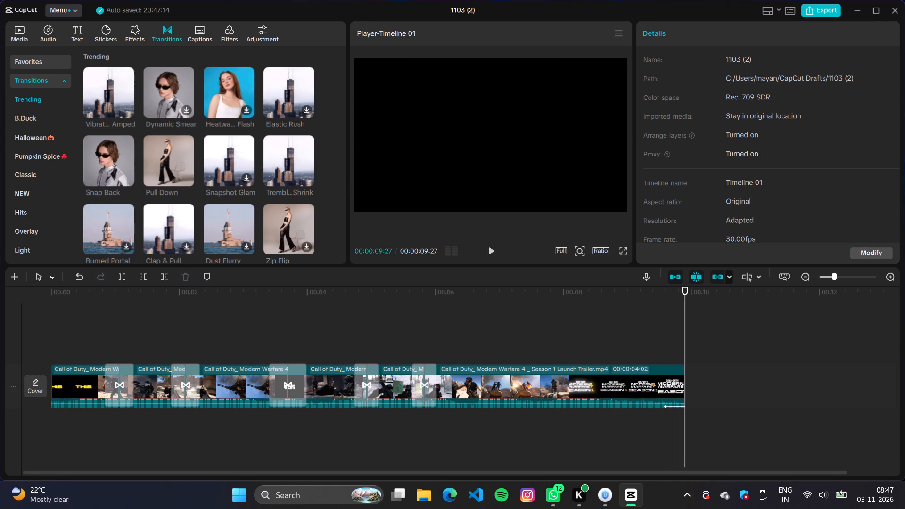
# Select all clips and transitions, play the edit through, and export it to Downloads as the 4K mp4 1103 (2).
pyautogui.click(101, 341)
pyautogui.moveTo(75, 335); pyautogui.dragTo(670, 415)
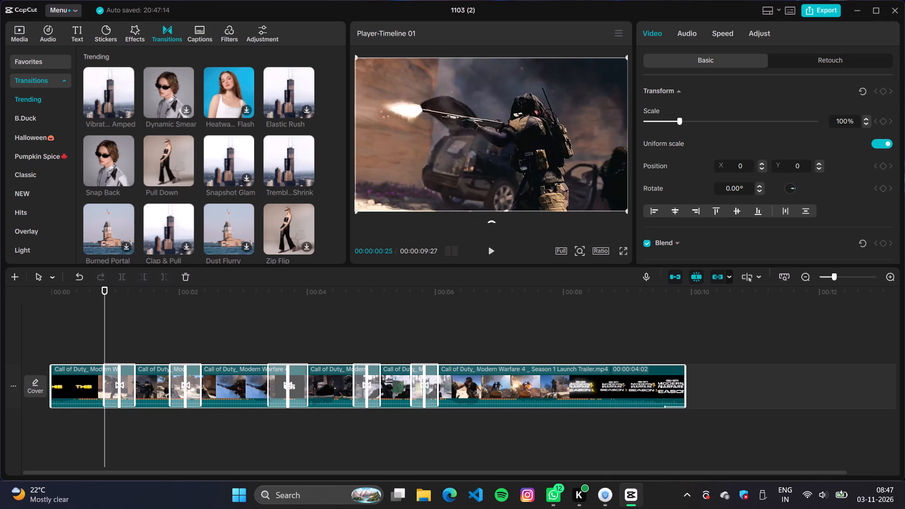
pyautogui.press('space')
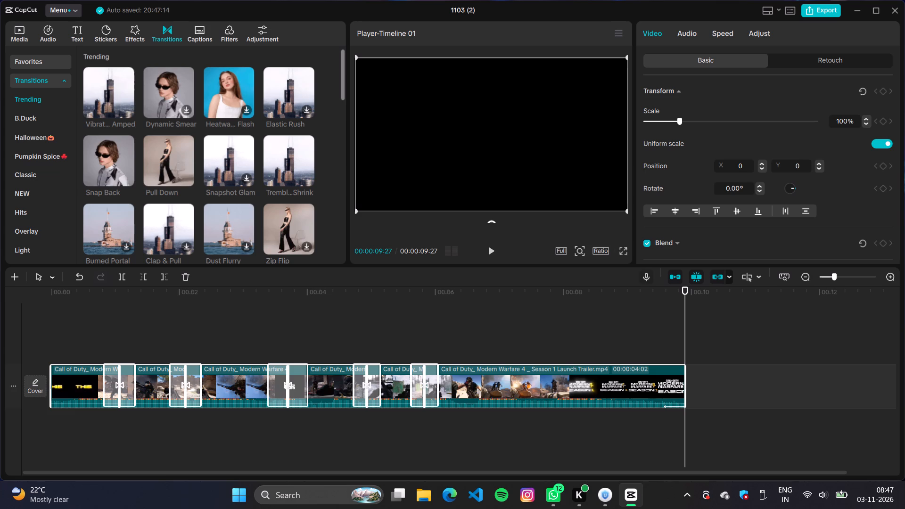
pyautogui.click(825, 11)
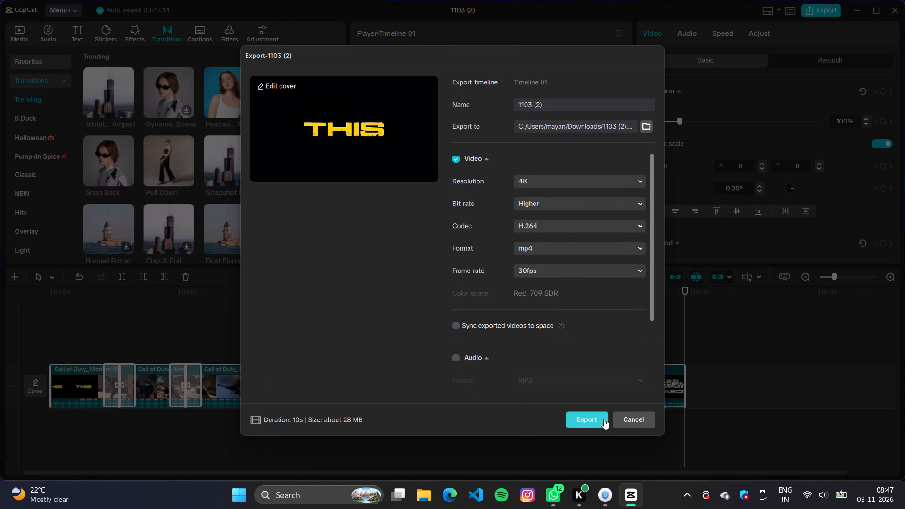
pyautogui.click(582, 418)
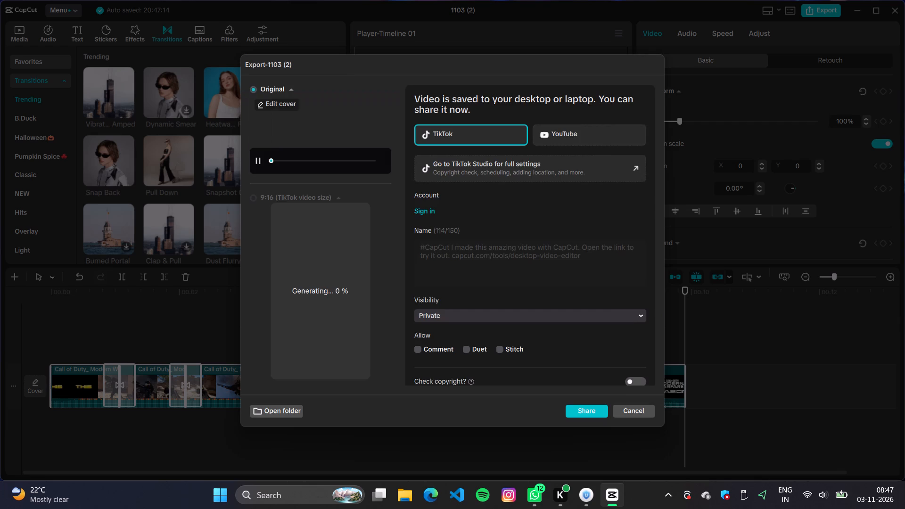
pyautogui.click(629, 415)
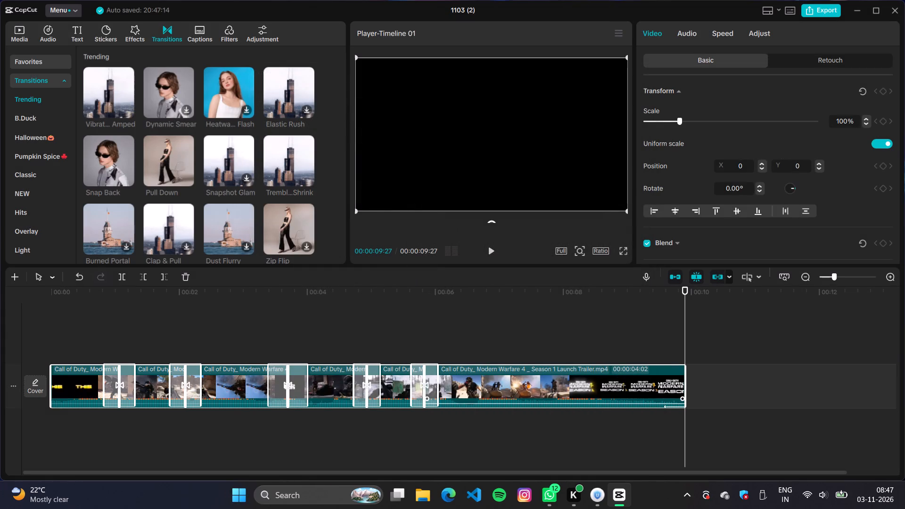
# Delete all the selected clips from the timeline.
pyautogui.press('BackSpace')
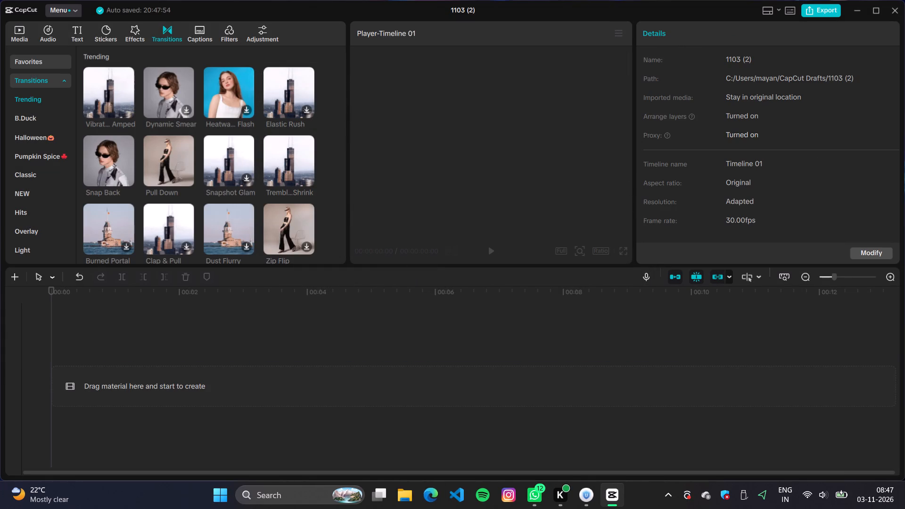
# Import the exported video 1103 (2) from the Downloads folder and add it to the empty timeline.
pyautogui.click(16, 33)
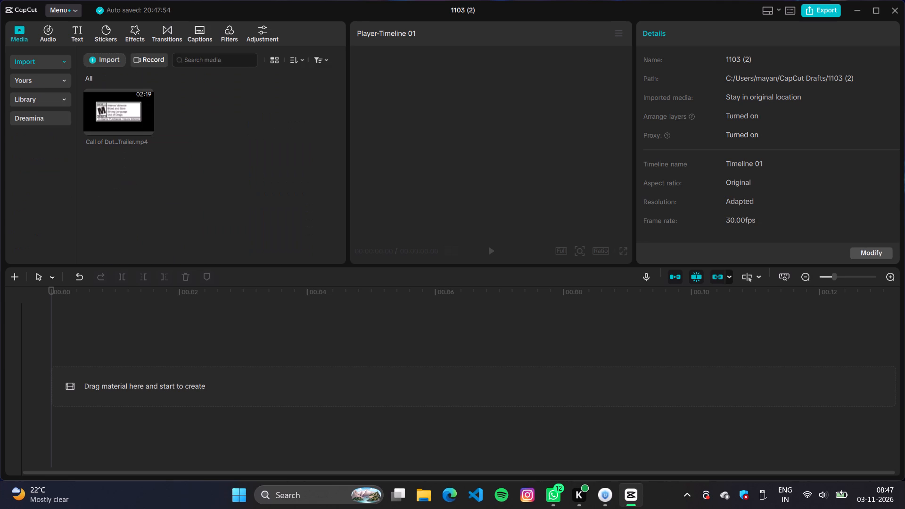
pyautogui.click(94, 57)
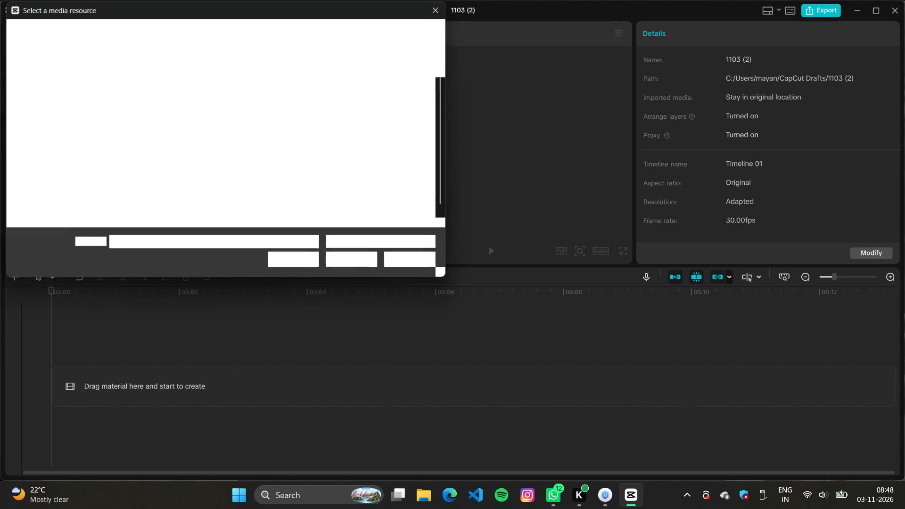
pyautogui.click(140, 108)
pyautogui.click(74, 29)
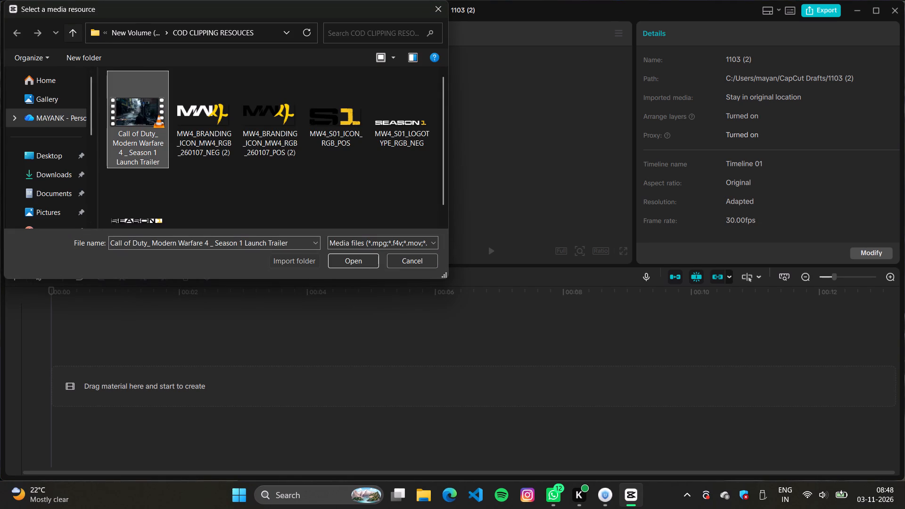
pyautogui.scroll(6, 58, 126)
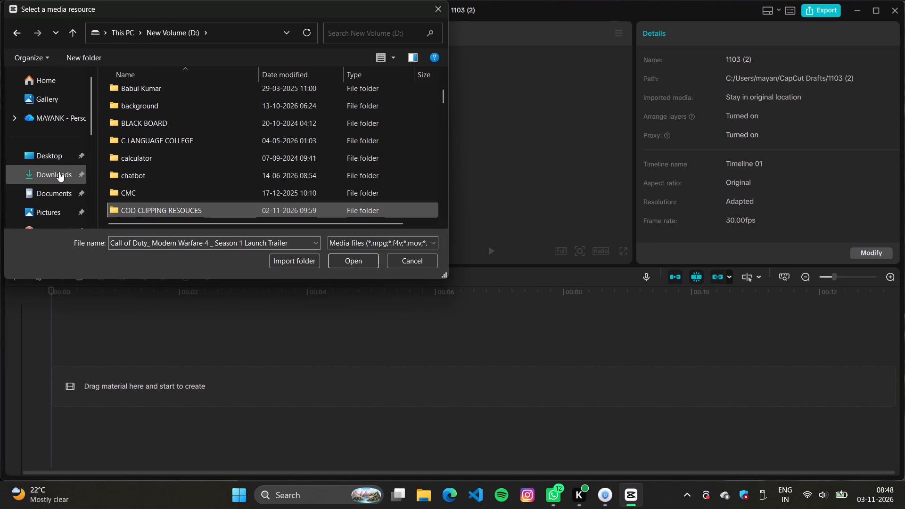
pyautogui.click(59, 172)
pyautogui.click(132, 110)
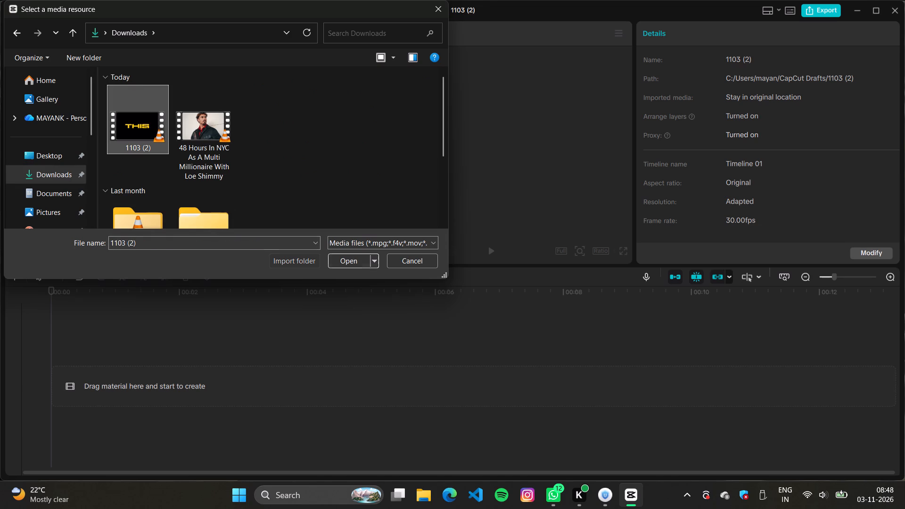
pyautogui.click(343, 260)
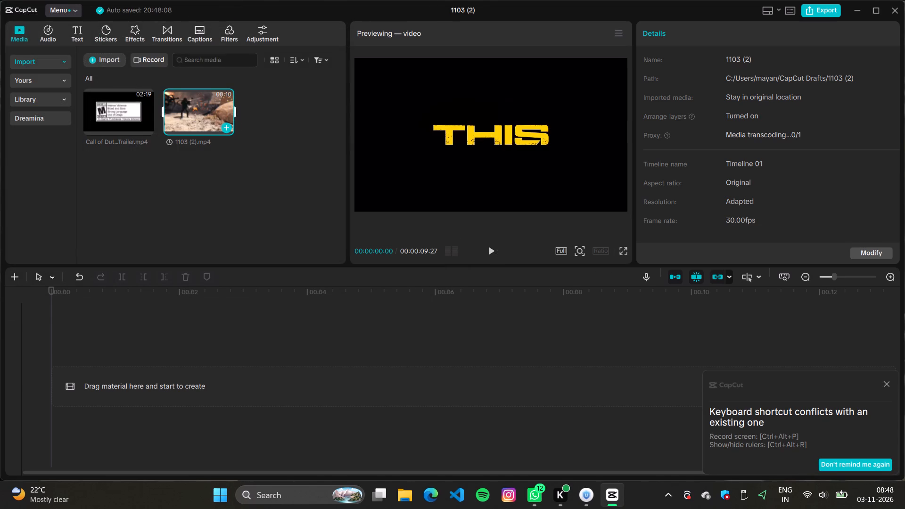
pyautogui.click(231, 127)
# Set the project's aspect ratio to 9:16 and briefly play the video in the vertical frame.
pyautogui.click(599, 252)
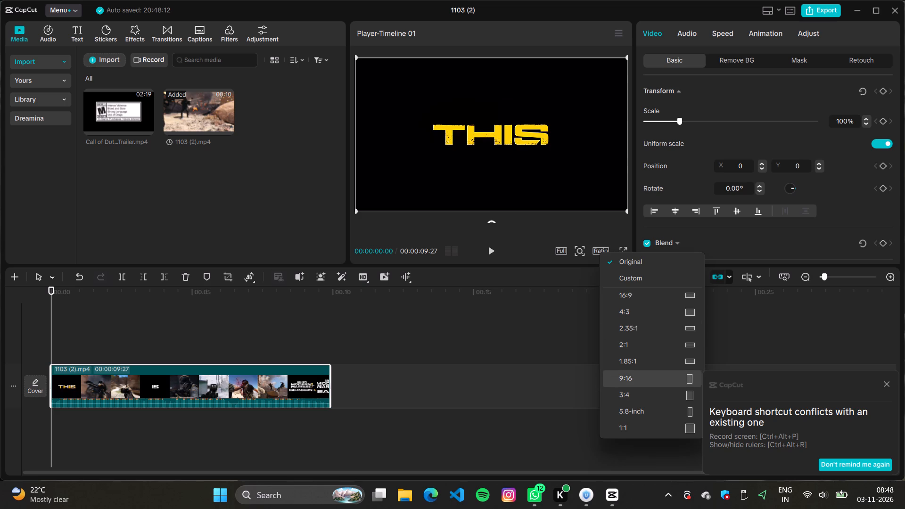
pyautogui.click(646, 383)
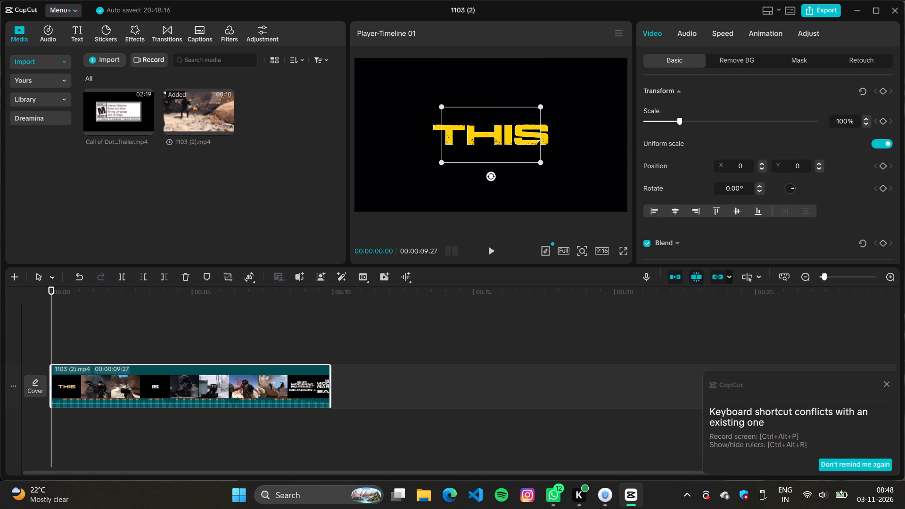
pyautogui.press('space')
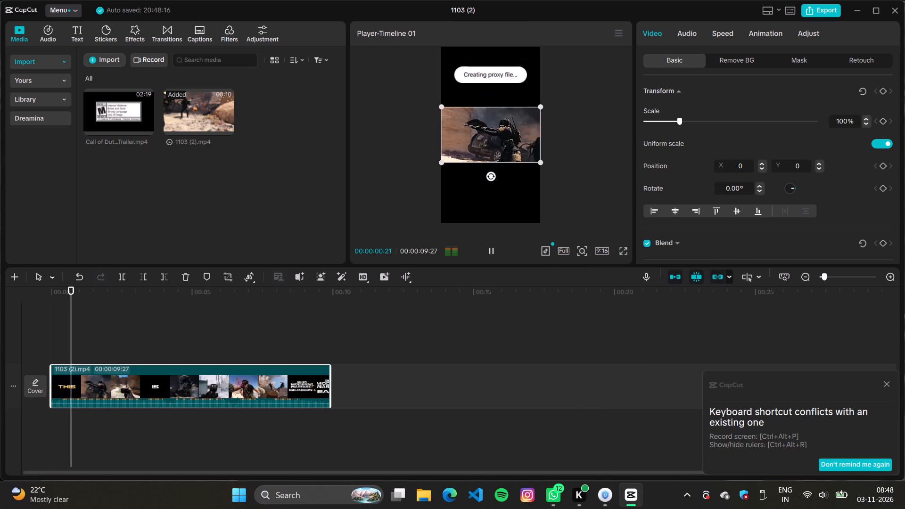
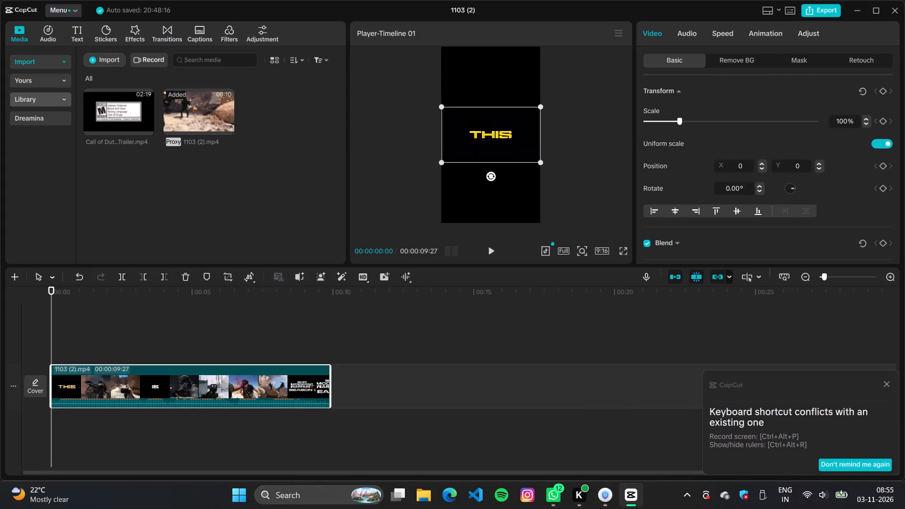
# Add a default text layer above the video at 00:00 and extend it to match the clip's full length.
pyautogui.click(74, 32)
pyautogui.click(128, 99)
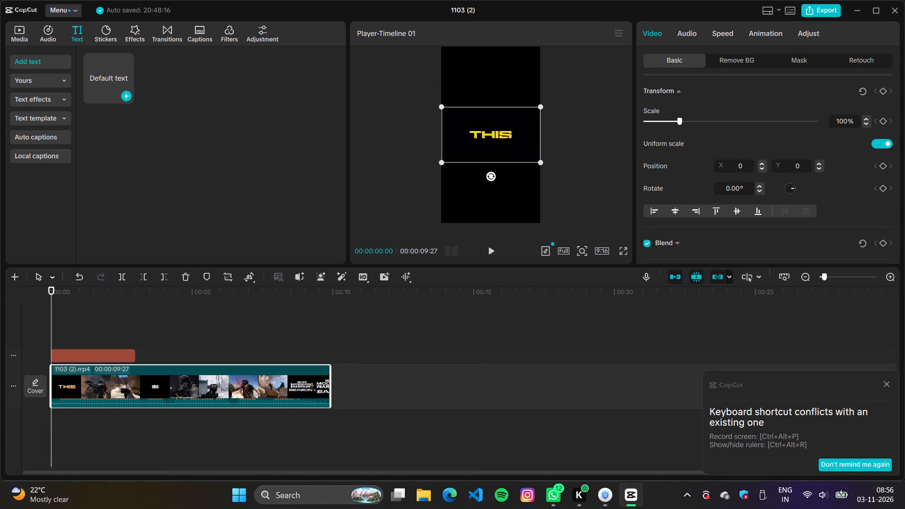
pyautogui.moveTo(132, 351); pyautogui.dragTo(216, 359)
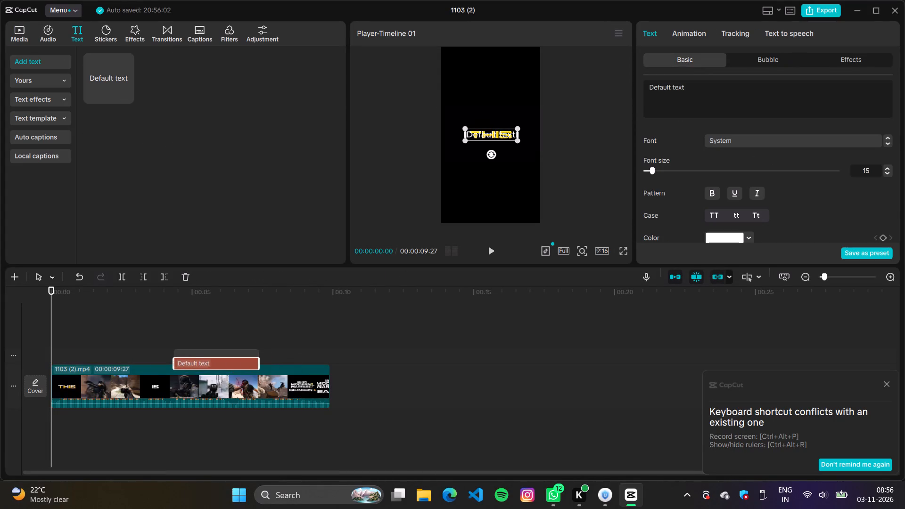
pyautogui.moveTo(216, 359); pyautogui.dragTo(126, 355)
pyautogui.moveTo(137, 355); pyautogui.dragTo(267, 356)
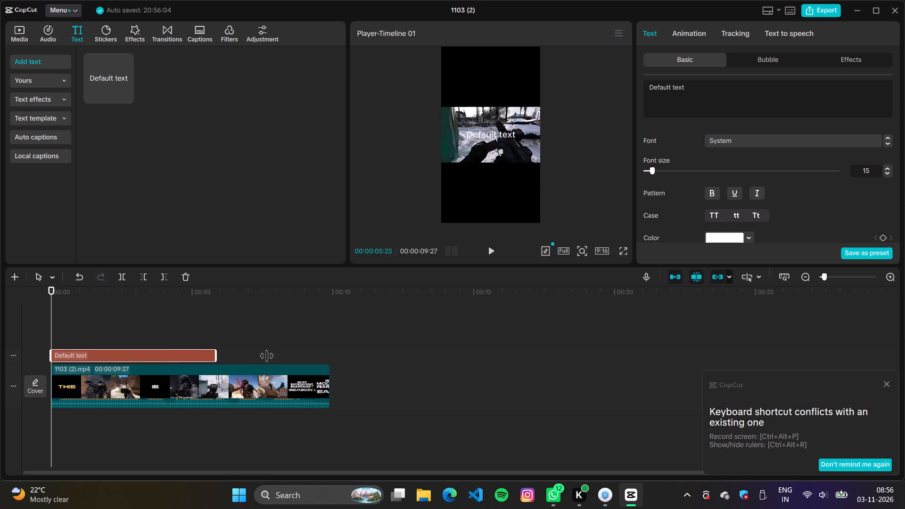
pyautogui.moveTo(267, 356); pyautogui.dragTo(328, 361)
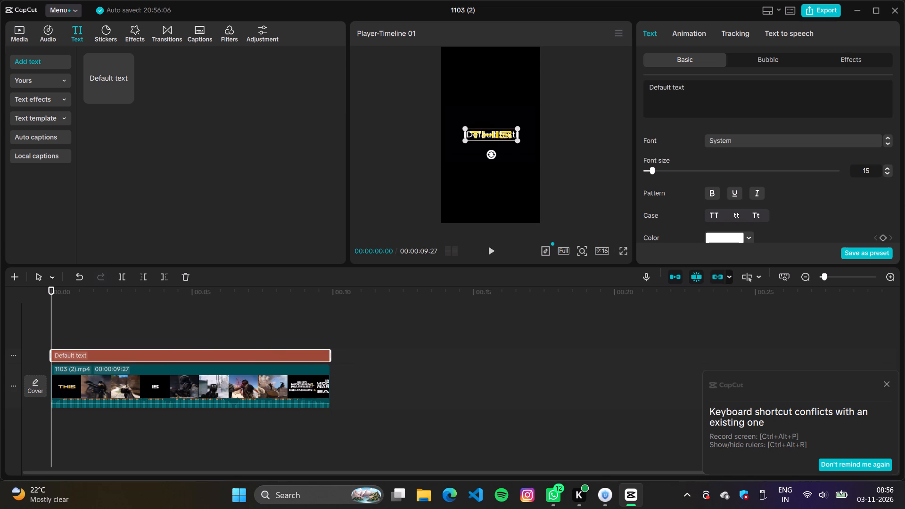
# Replace the default text with the copied caption "COD Season 1 is bringing some serious hype".
pyautogui.moveTo(700, 89); pyautogui.dragTo(600, 84)
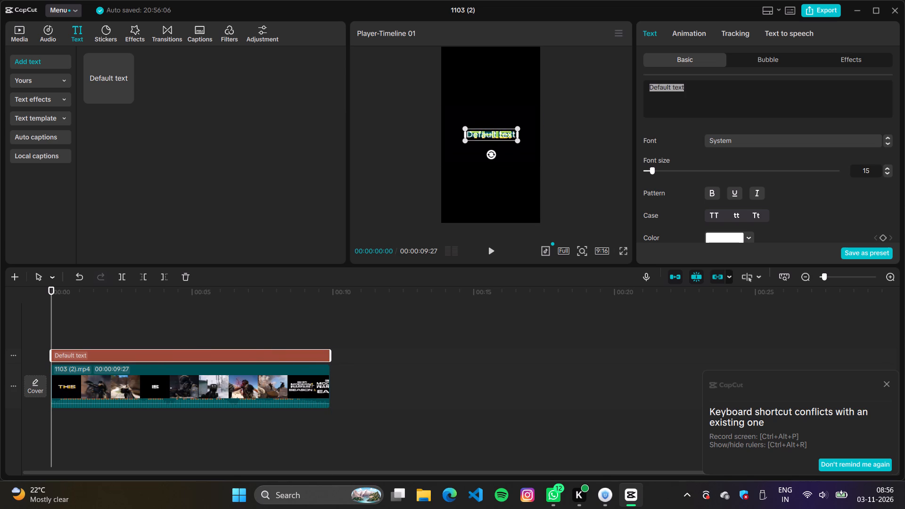
pyautogui.hotkey('ctrl', 'v')
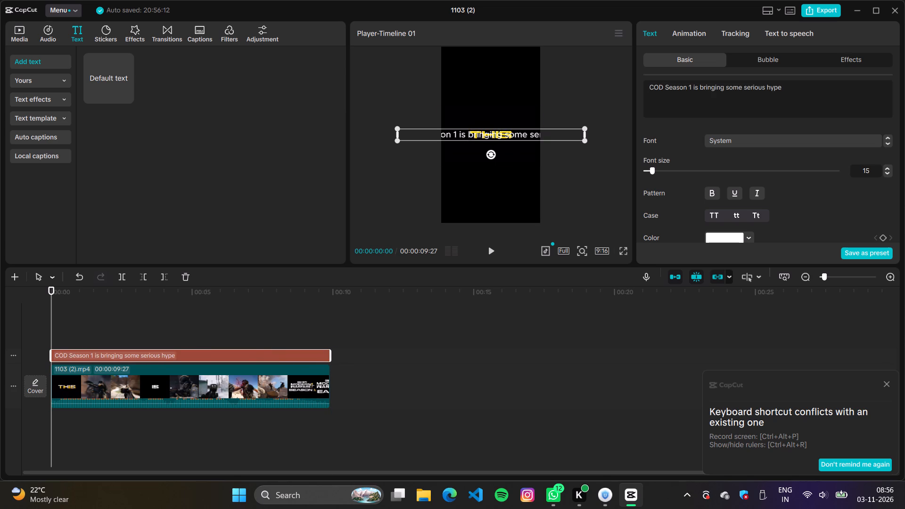
# Scale the caption to about 53% to fit the frame width and place it centred just above the video, at about Y 847.
pyautogui.moveTo(394, 127); pyautogui.dragTo(405, 127)
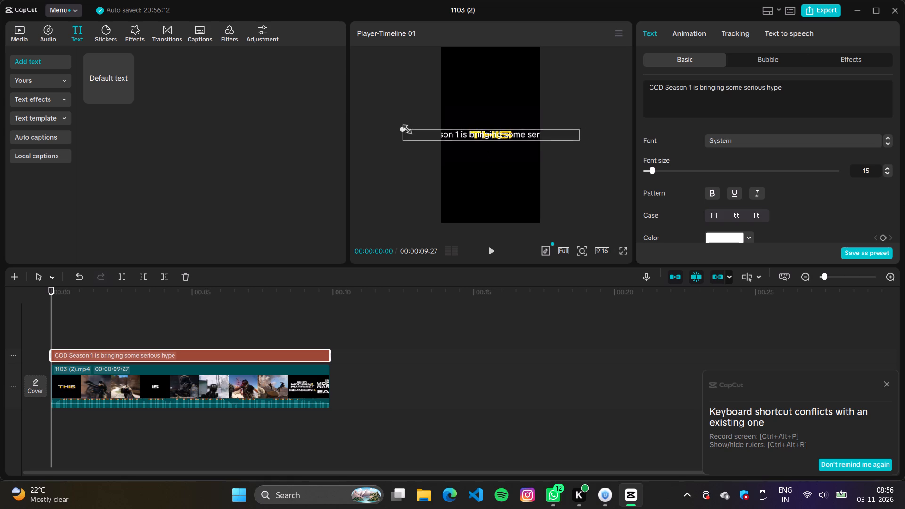
pyautogui.moveTo(405, 127); pyautogui.dragTo(476, 133)
pyautogui.moveTo(480, 135); pyautogui.dragTo(480, 120)
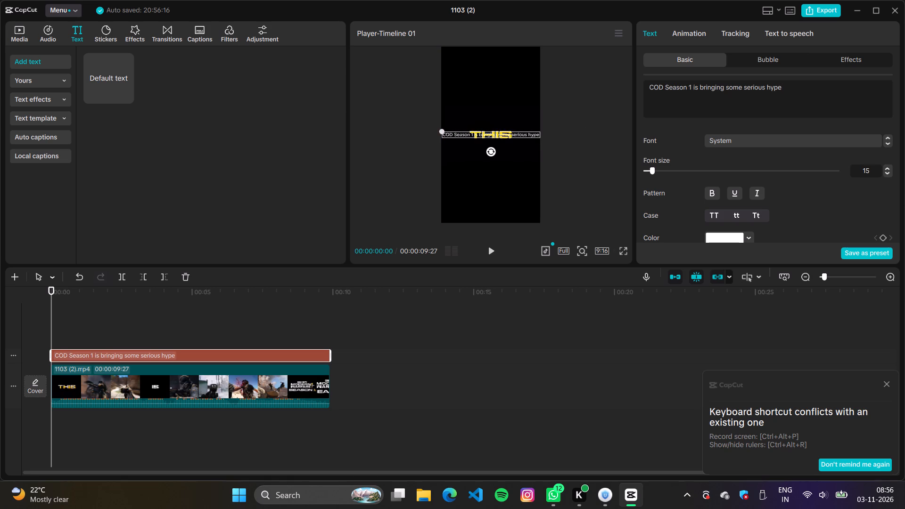
pyautogui.moveTo(480, 120); pyautogui.dragTo(479, 99)
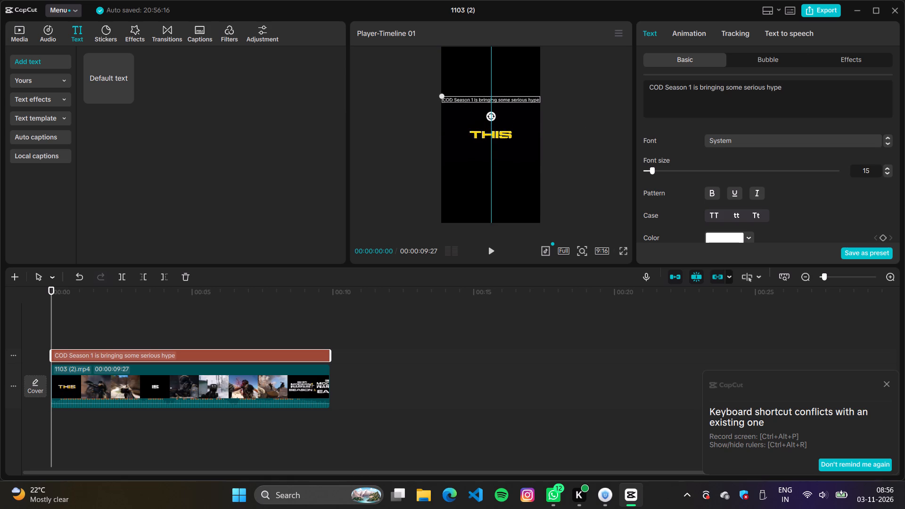
pyautogui.moveTo(479, 99); pyautogui.dragTo(479, 96)
# Examine the video clip's basic, mask, animation and audio settings.
pyautogui.click(479, 131)
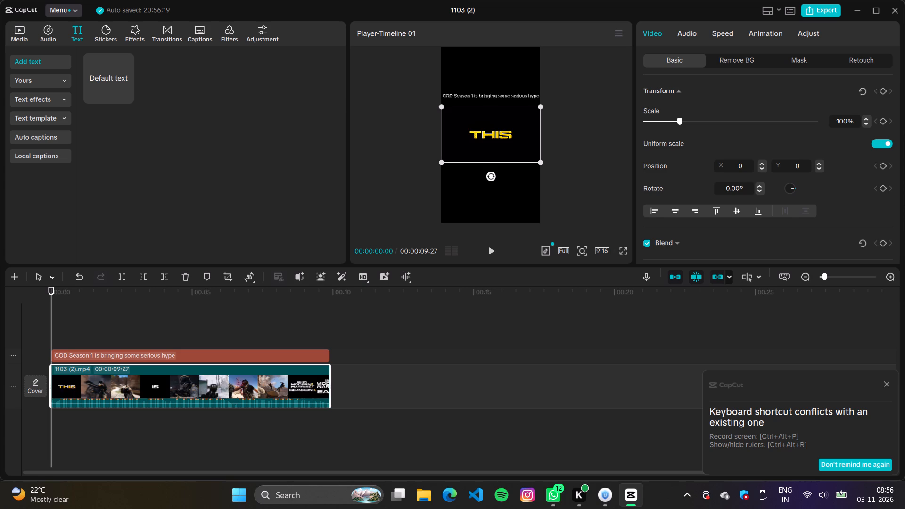
pyautogui.scroll(-7, 678, 184)
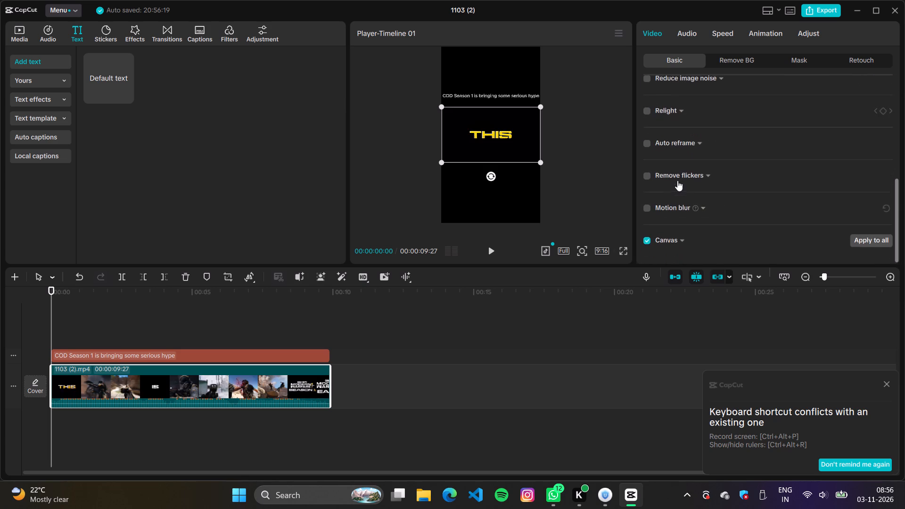
pyautogui.scroll(-1, 677, 181)
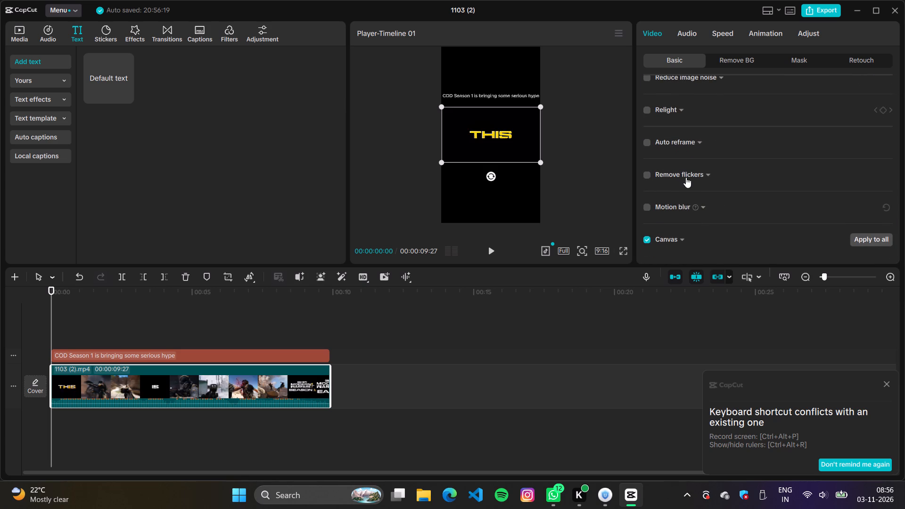
pyautogui.scroll(3, 689, 177)
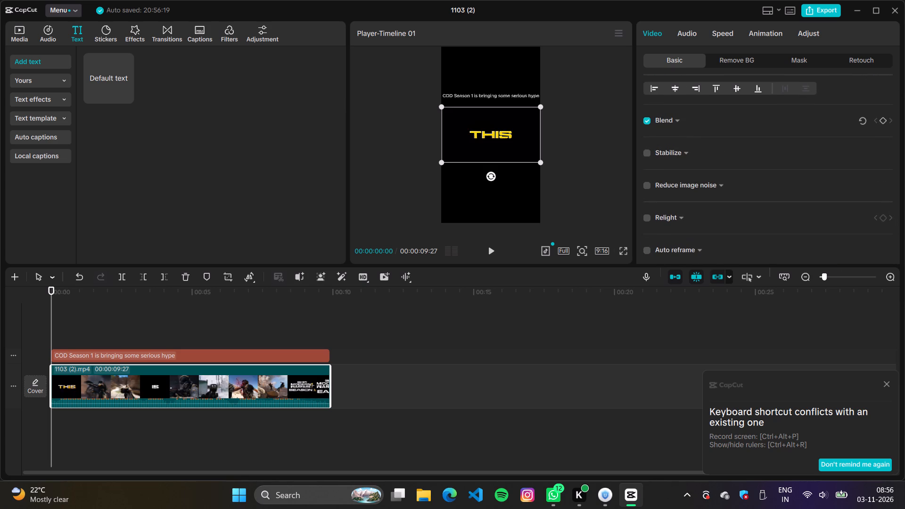
pyautogui.scroll(5, 668, 171)
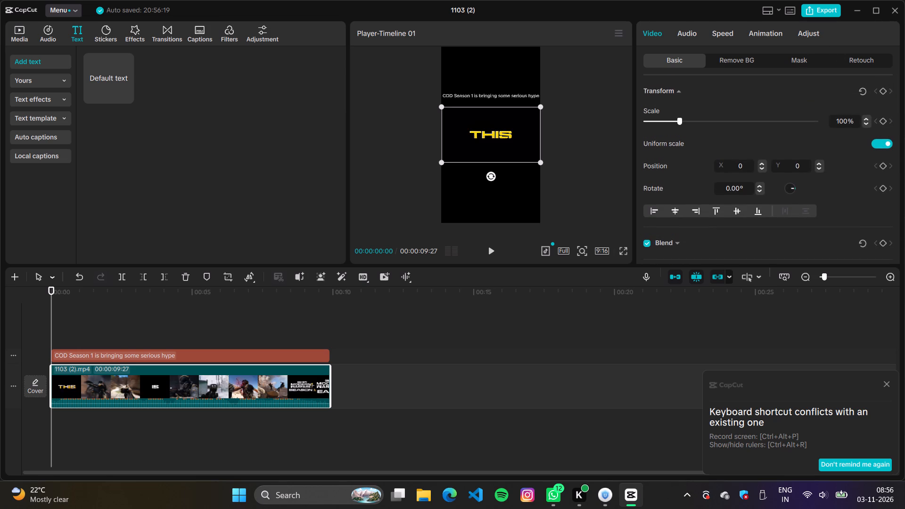
pyautogui.click(797, 58)
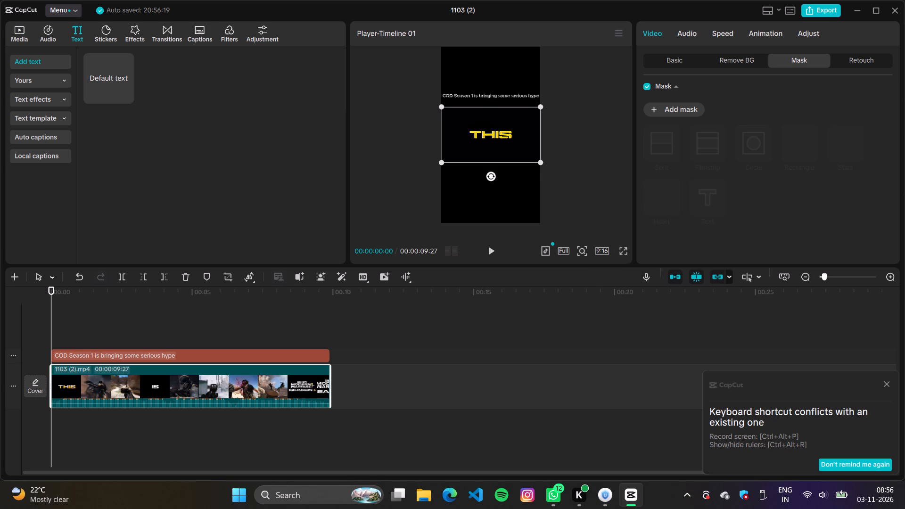
pyautogui.click(772, 33)
pyautogui.click(676, 34)
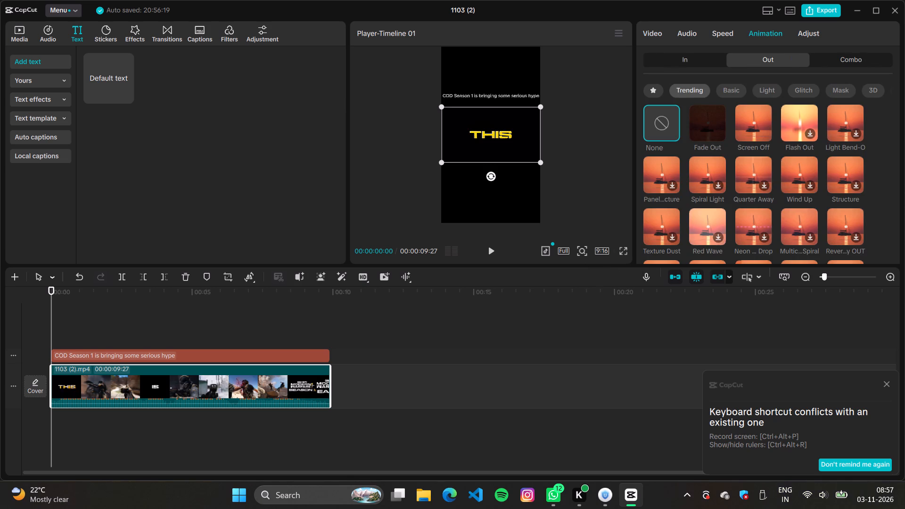
pyautogui.click(650, 32)
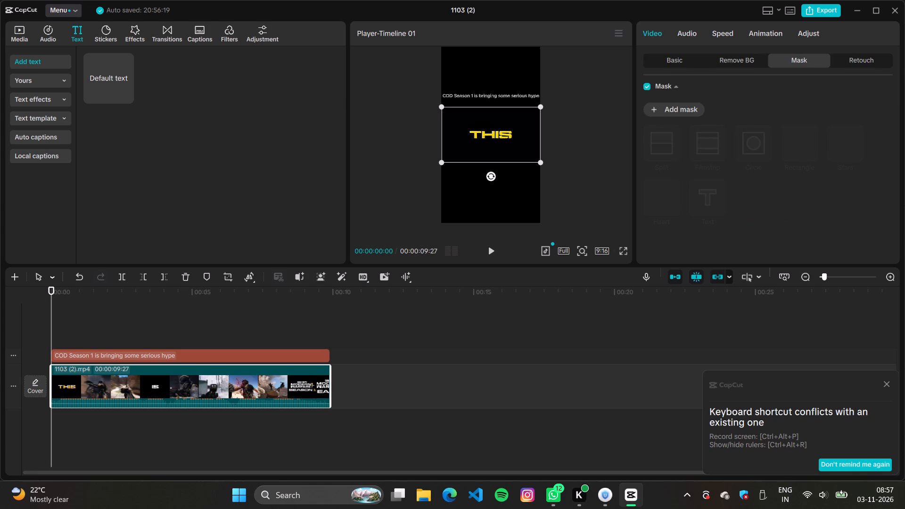
# Scale the video clip down very slightly in the preview.
pyautogui.moveTo(539, 106); pyautogui.dragTo(535, 108)
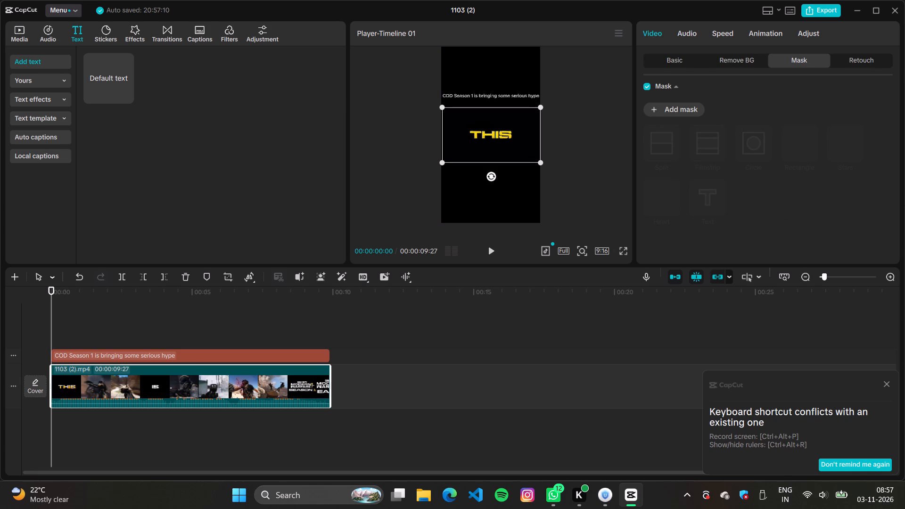
# Dismiss the keyboard shortcut conflict notification.
pyautogui.click(887, 383)
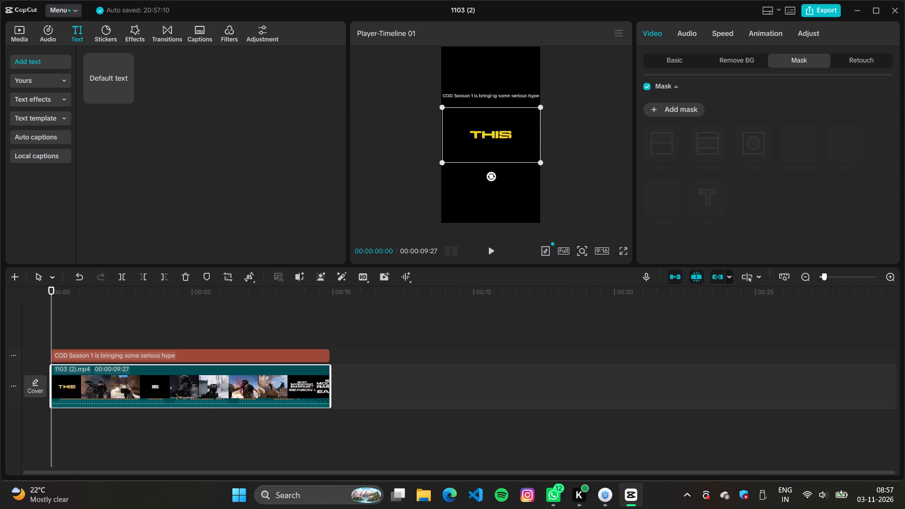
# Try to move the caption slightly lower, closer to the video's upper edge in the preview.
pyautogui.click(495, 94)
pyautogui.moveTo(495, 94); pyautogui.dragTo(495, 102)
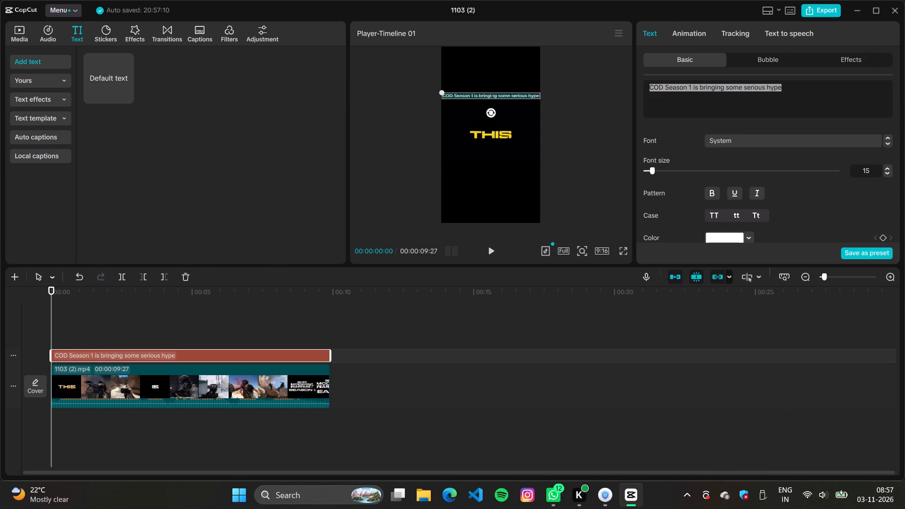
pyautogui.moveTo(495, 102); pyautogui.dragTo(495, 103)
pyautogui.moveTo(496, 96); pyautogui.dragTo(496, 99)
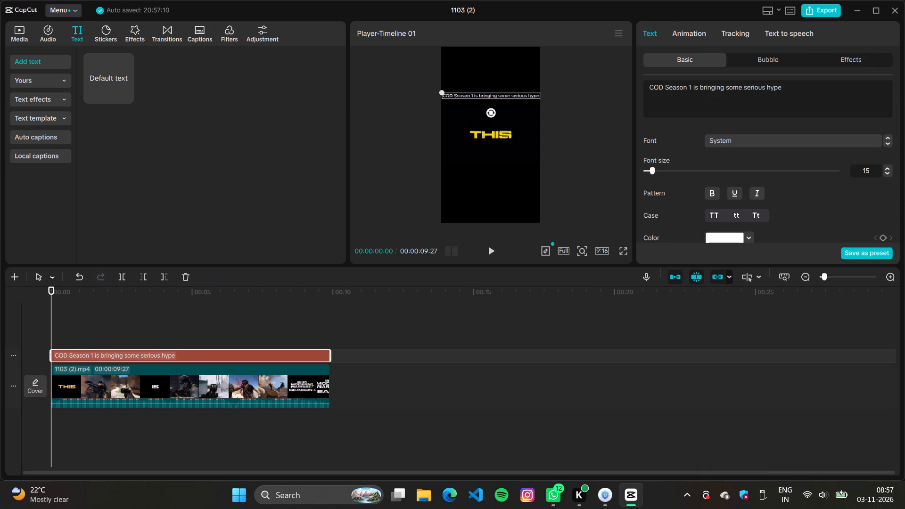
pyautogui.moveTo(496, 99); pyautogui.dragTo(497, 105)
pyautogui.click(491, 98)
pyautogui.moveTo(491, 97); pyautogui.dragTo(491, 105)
# Examine the caption's text settings, including preset styles, transform values, background, glow, shadow and curve.
pyautogui.click(746, 111)
pyautogui.scroll(-3, 721, 191)
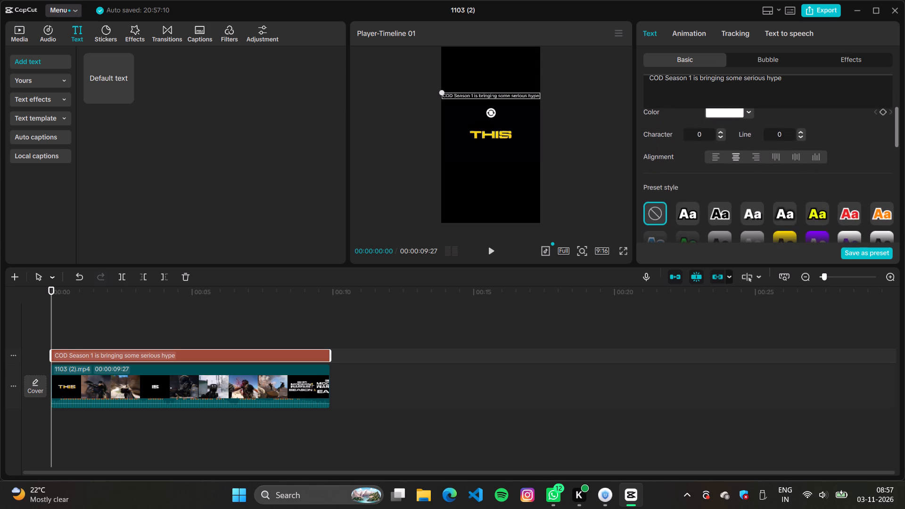
pyautogui.scroll(1, 683, 172)
pyautogui.scroll(-4, 683, 172)
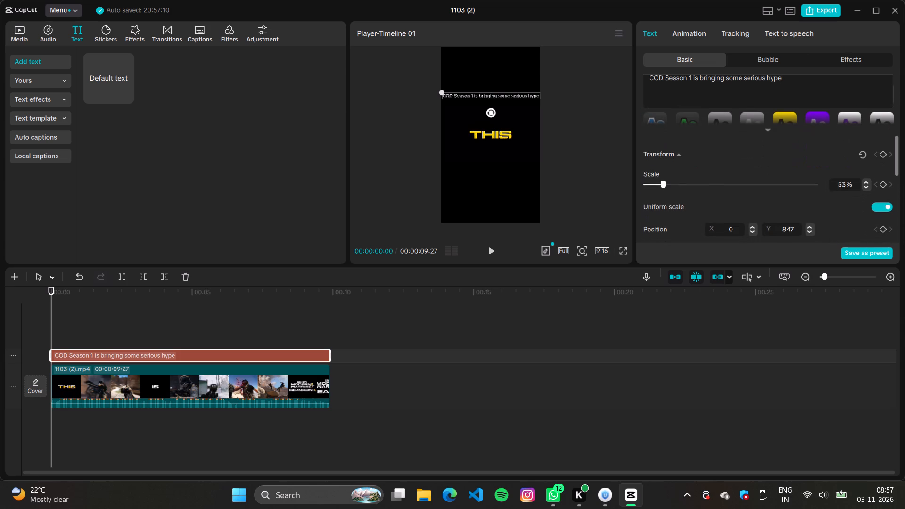
pyautogui.scroll(-13, 683, 172)
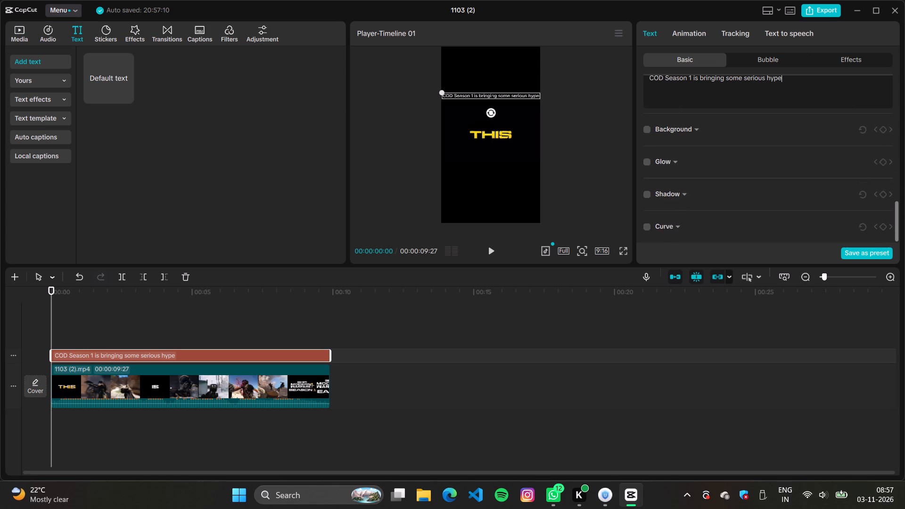
pyautogui.scroll(13, 683, 172)
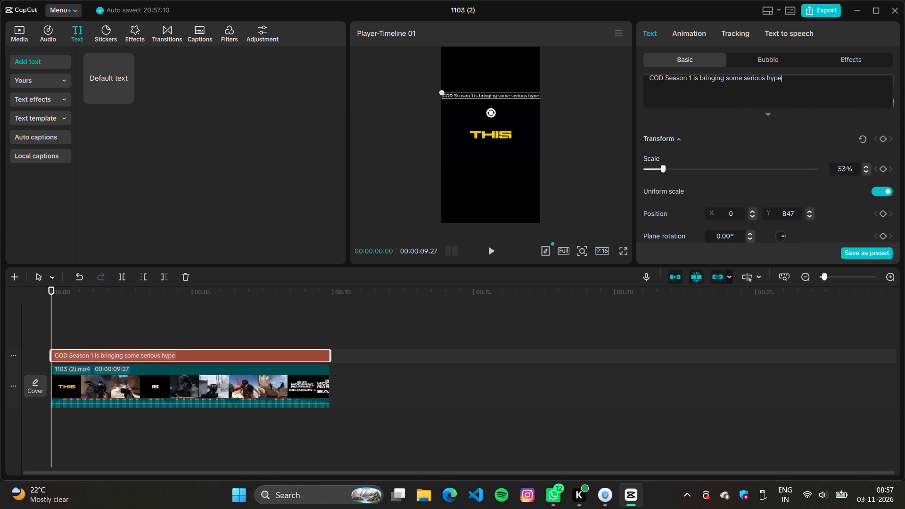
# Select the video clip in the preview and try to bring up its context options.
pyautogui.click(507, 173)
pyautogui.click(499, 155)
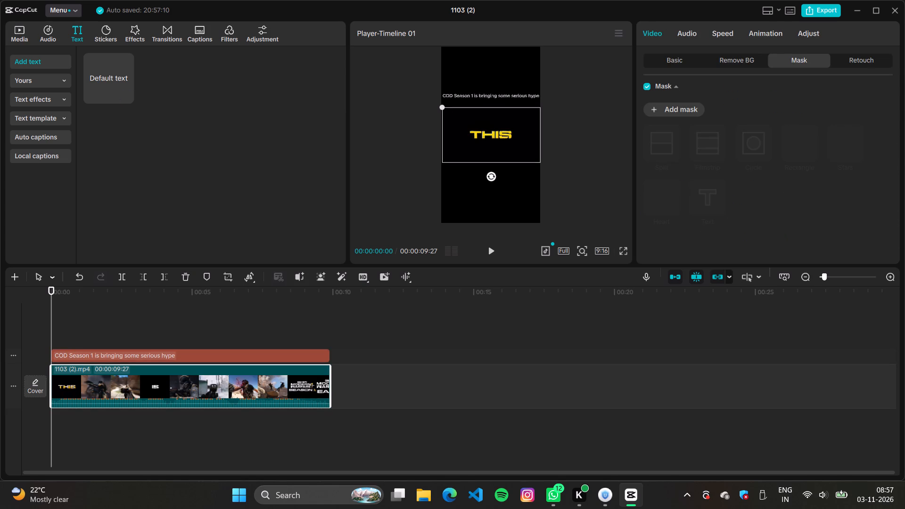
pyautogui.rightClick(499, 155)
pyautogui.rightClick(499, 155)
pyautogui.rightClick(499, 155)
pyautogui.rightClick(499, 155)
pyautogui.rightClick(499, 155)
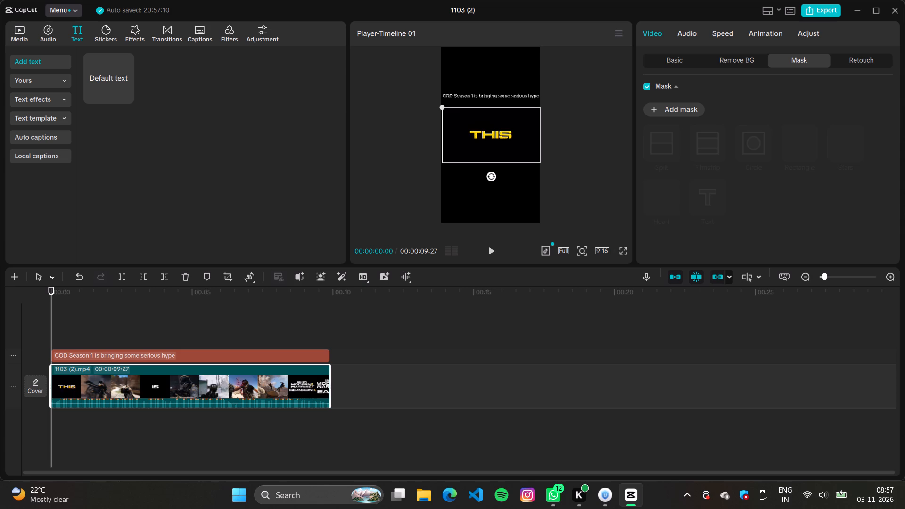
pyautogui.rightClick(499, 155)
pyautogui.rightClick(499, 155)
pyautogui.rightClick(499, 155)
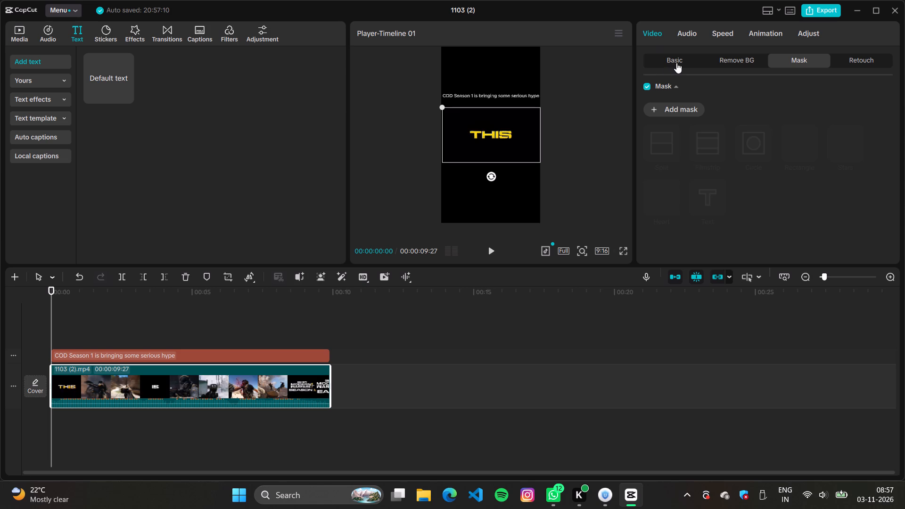
# Examine the video clip's basic colour adjustment settings, including LUT, colour sliders and effects such as sharpen and vignette.
pyautogui.click(677, 63)
pyautogui.click(815, 35)
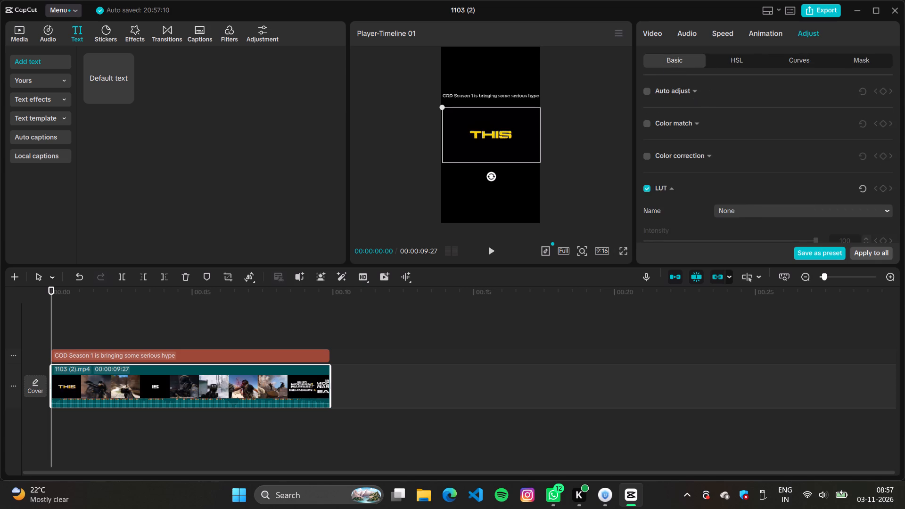
pyautogui.scroll(-4, 740, 194)
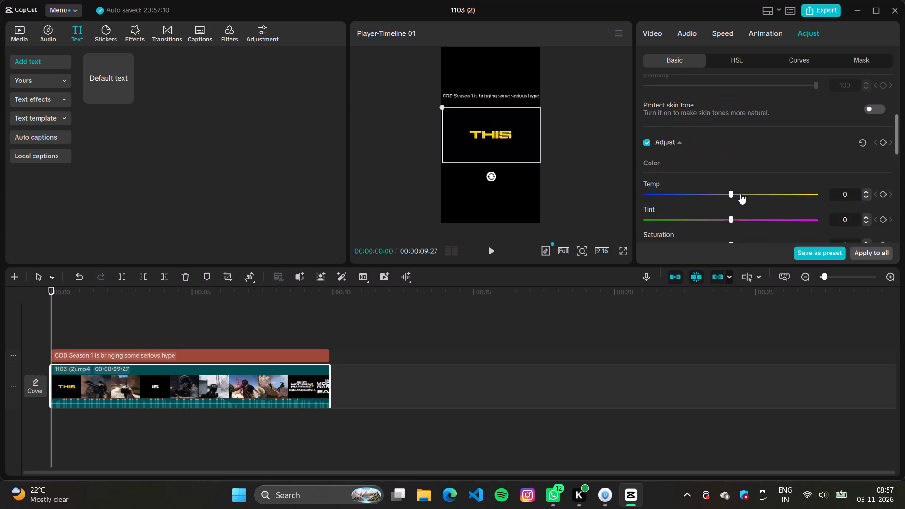
pyautogui.scroll(-15, 740, 194)
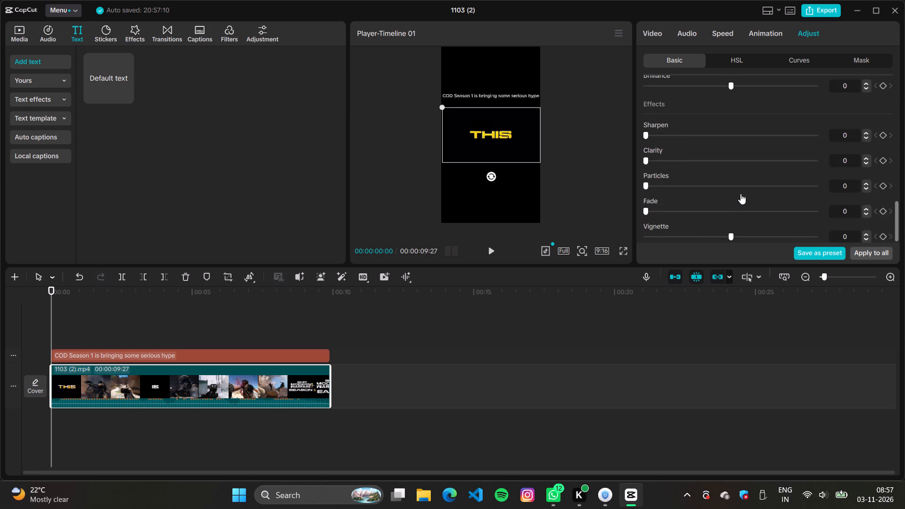
pyautogui.scroll(17, 740, 194)
pyautogui.scroll(6, 740, 194)
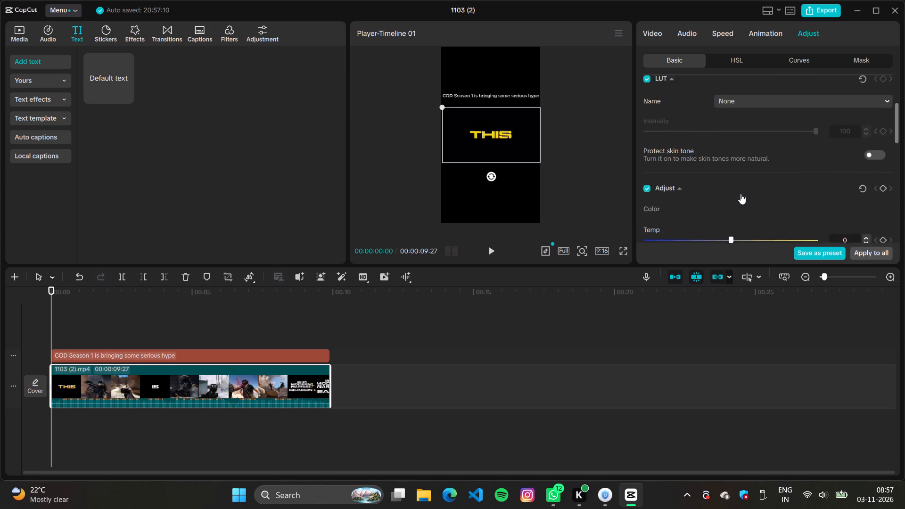
pyautogui.scroll(6, 740, 194)
pyautogui.click(751, 211)
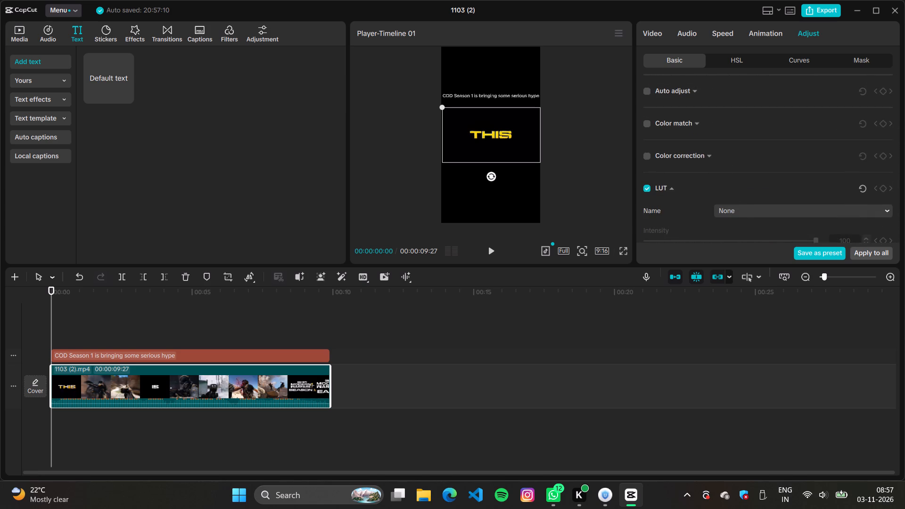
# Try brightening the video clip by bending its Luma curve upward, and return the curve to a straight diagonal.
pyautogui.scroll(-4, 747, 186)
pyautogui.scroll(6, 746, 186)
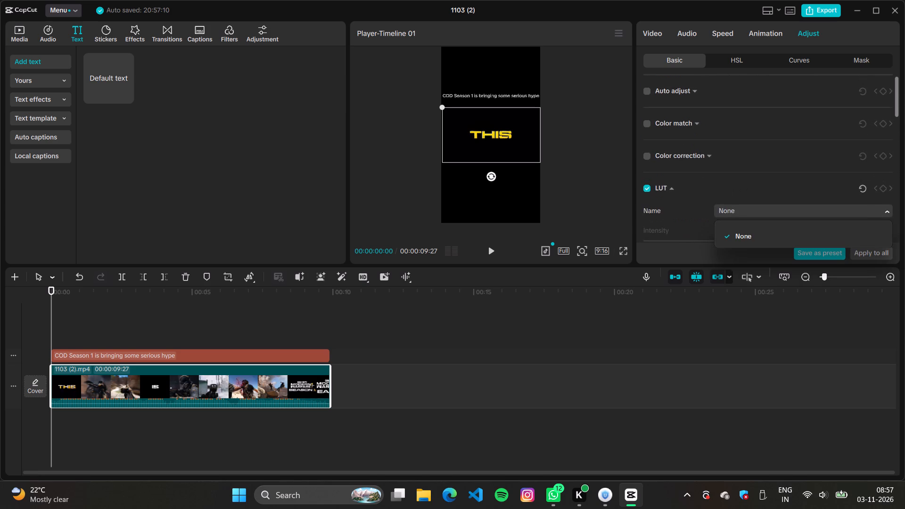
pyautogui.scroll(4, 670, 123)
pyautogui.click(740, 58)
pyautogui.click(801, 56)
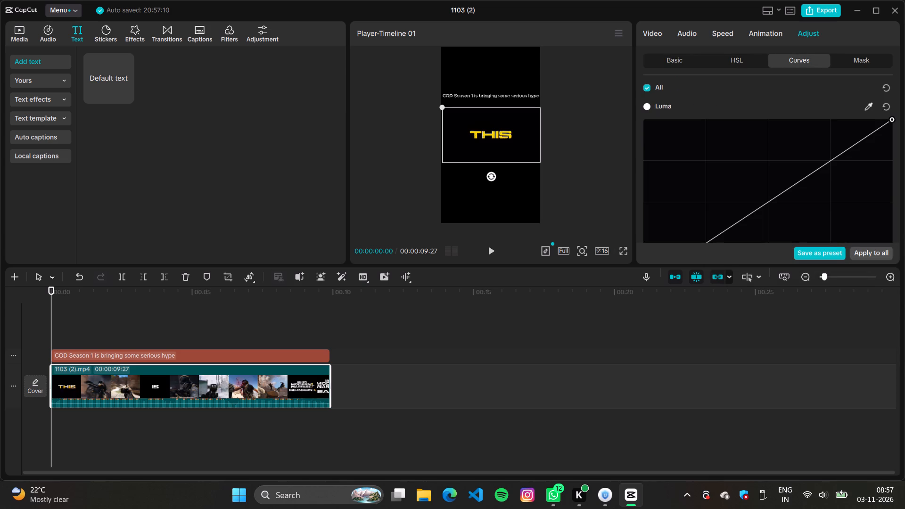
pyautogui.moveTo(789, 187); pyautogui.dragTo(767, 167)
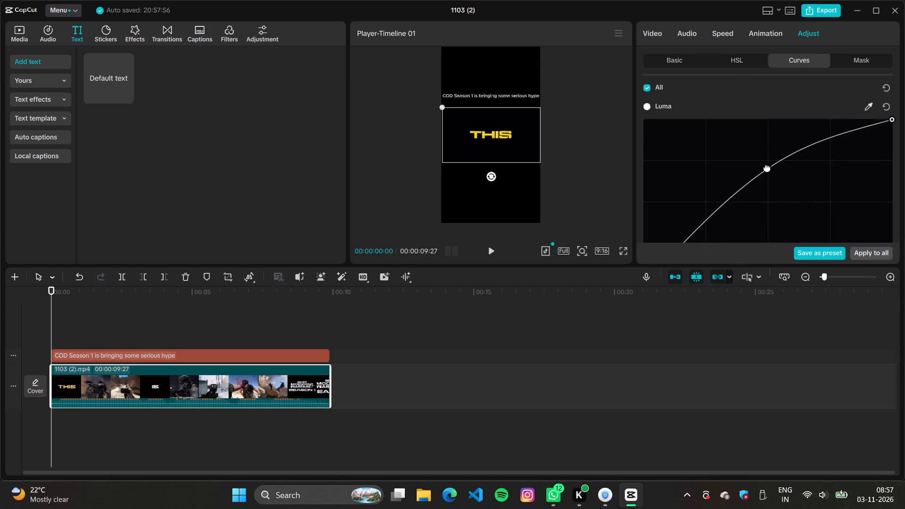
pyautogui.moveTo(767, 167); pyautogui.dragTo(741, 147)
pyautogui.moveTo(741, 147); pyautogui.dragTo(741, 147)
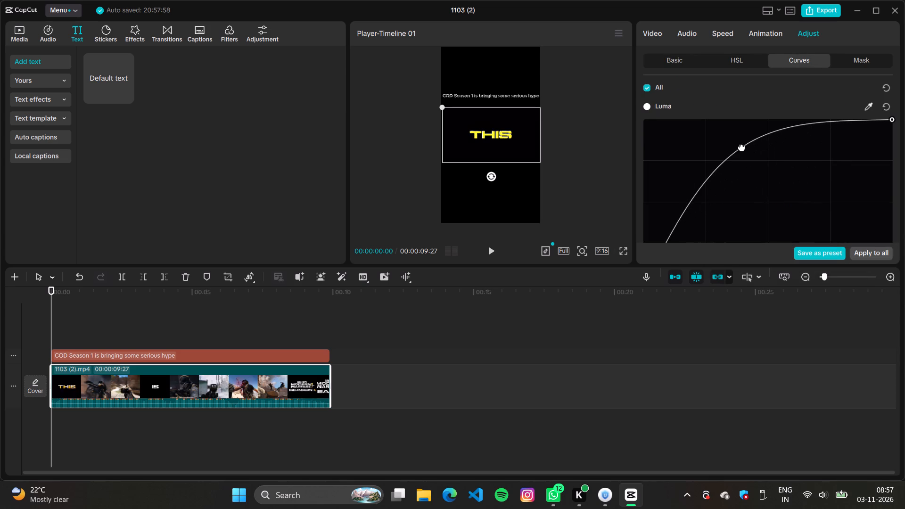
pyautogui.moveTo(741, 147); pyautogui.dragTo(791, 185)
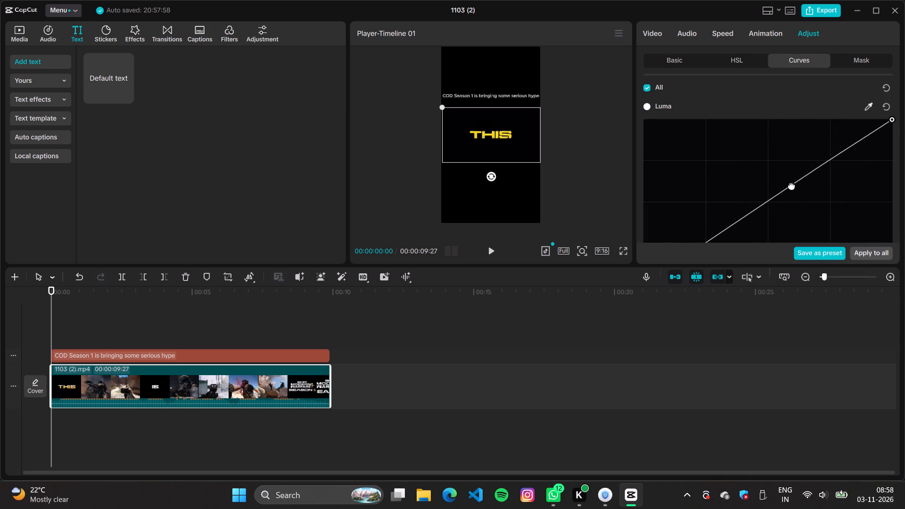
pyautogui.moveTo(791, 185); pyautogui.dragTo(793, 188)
# Look through the video clip's red, green and blue channel curves.
pyautogui.scroll(-6, 755, 155)
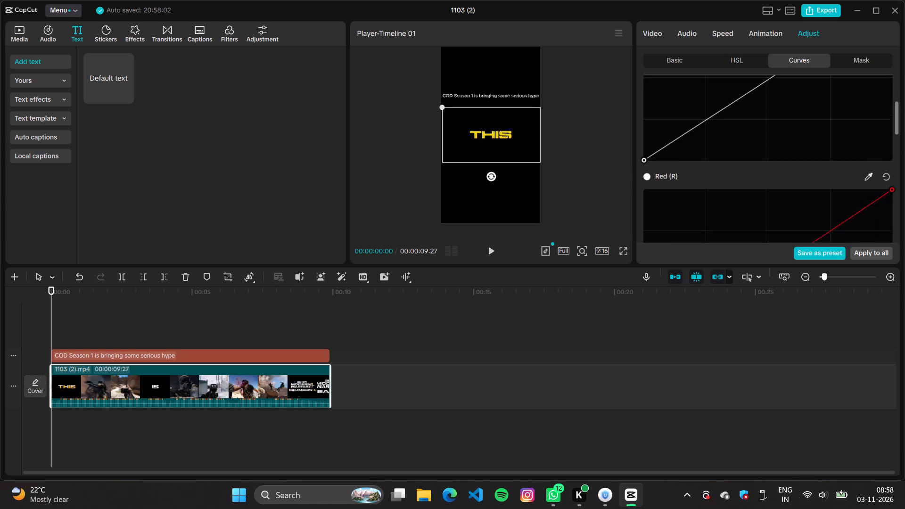
pyautogui.scroll(-13, 755, 155)
pyautogui.scroll(5, 755, 155)
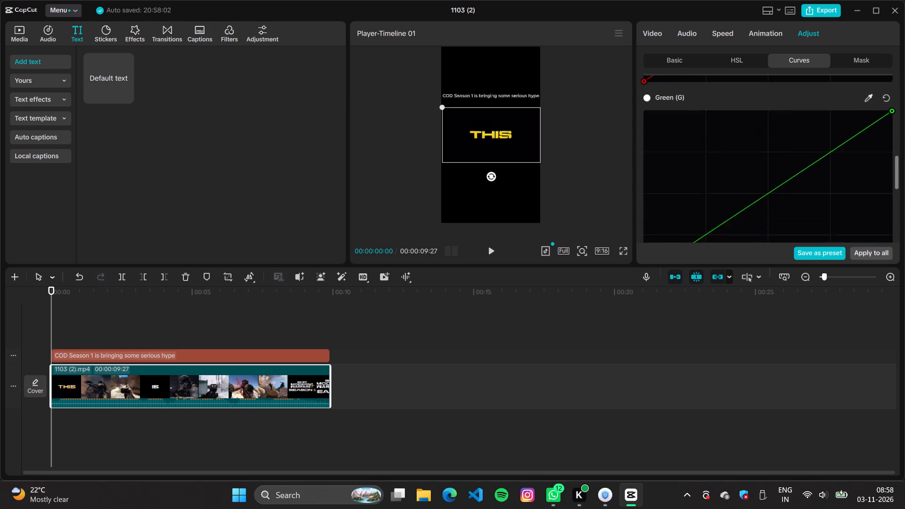
pyautogui.scroll(-13, 755, 155)
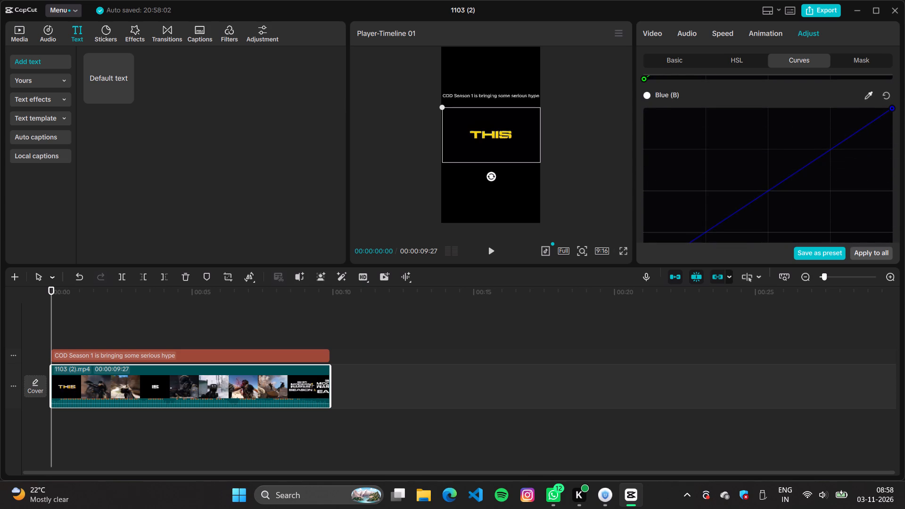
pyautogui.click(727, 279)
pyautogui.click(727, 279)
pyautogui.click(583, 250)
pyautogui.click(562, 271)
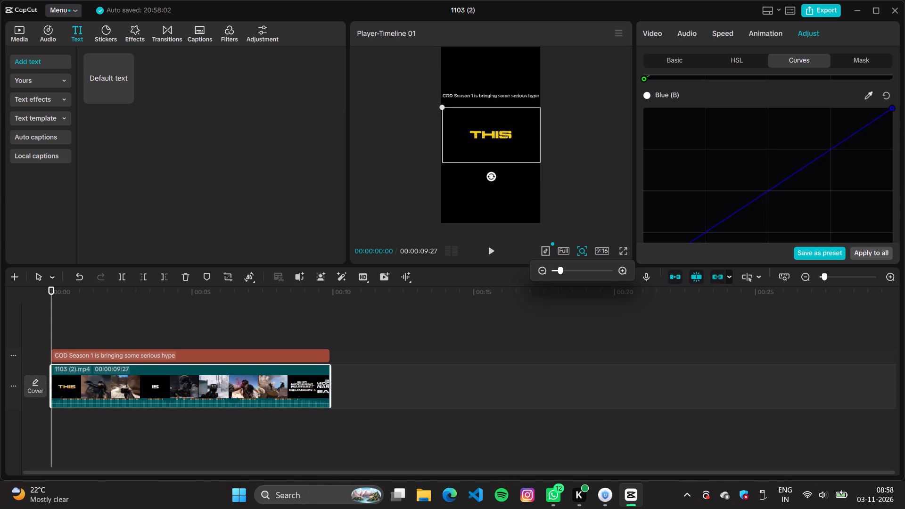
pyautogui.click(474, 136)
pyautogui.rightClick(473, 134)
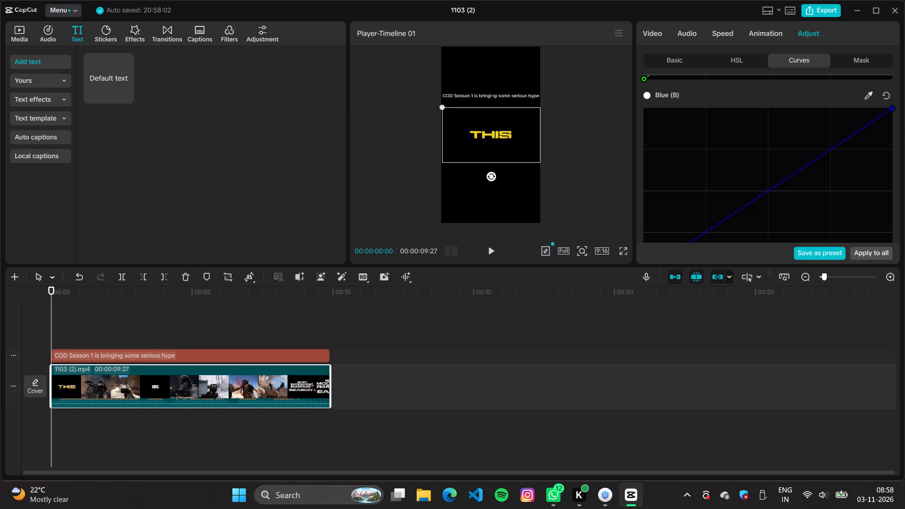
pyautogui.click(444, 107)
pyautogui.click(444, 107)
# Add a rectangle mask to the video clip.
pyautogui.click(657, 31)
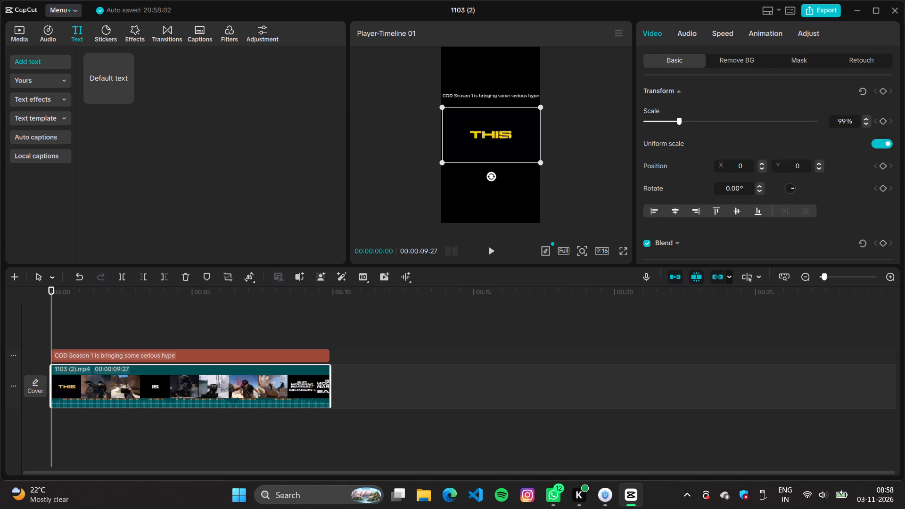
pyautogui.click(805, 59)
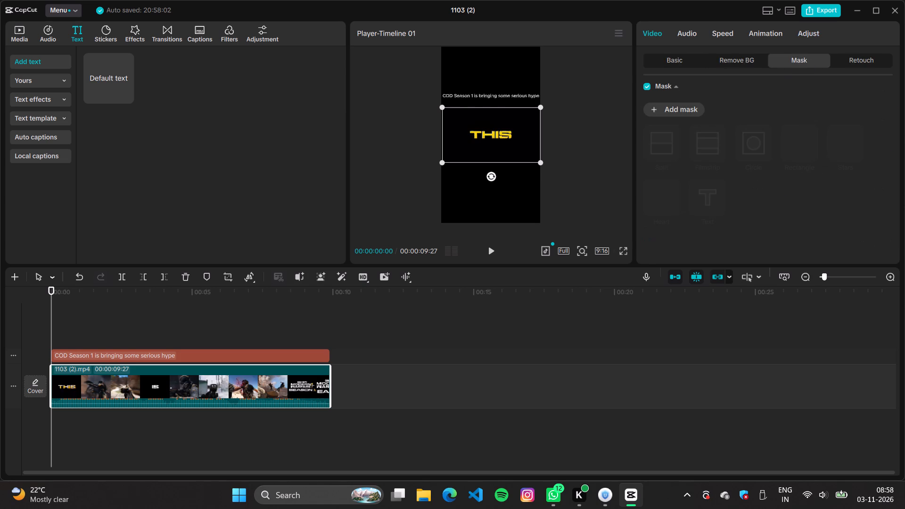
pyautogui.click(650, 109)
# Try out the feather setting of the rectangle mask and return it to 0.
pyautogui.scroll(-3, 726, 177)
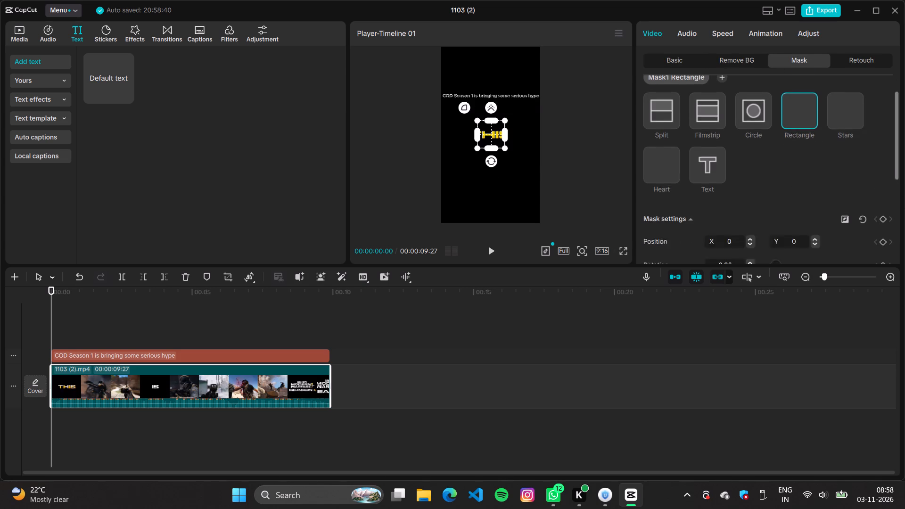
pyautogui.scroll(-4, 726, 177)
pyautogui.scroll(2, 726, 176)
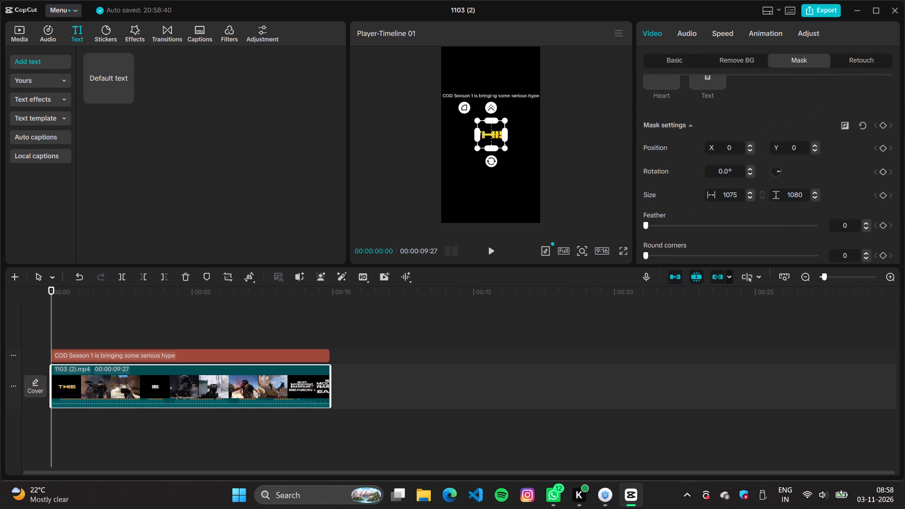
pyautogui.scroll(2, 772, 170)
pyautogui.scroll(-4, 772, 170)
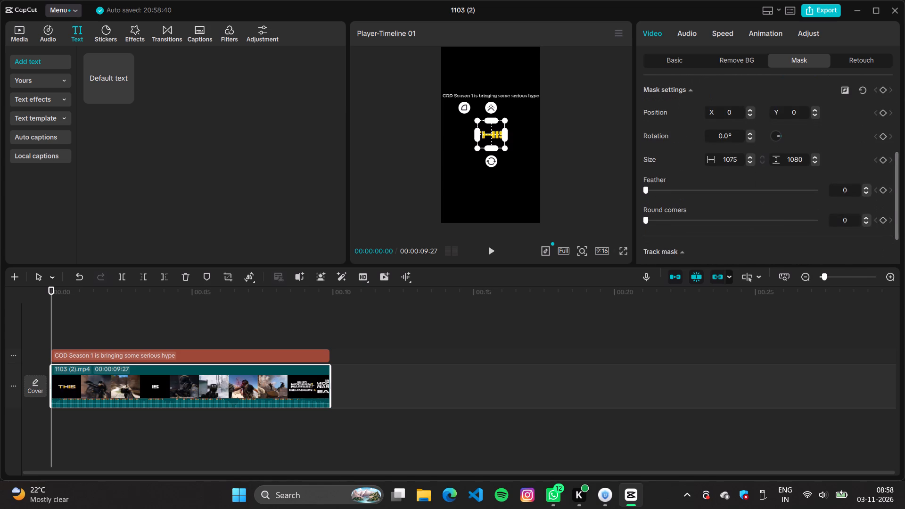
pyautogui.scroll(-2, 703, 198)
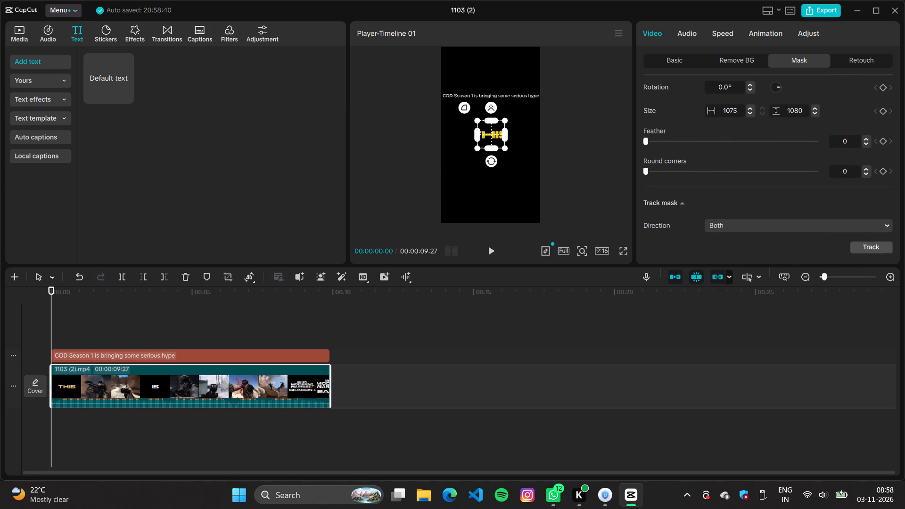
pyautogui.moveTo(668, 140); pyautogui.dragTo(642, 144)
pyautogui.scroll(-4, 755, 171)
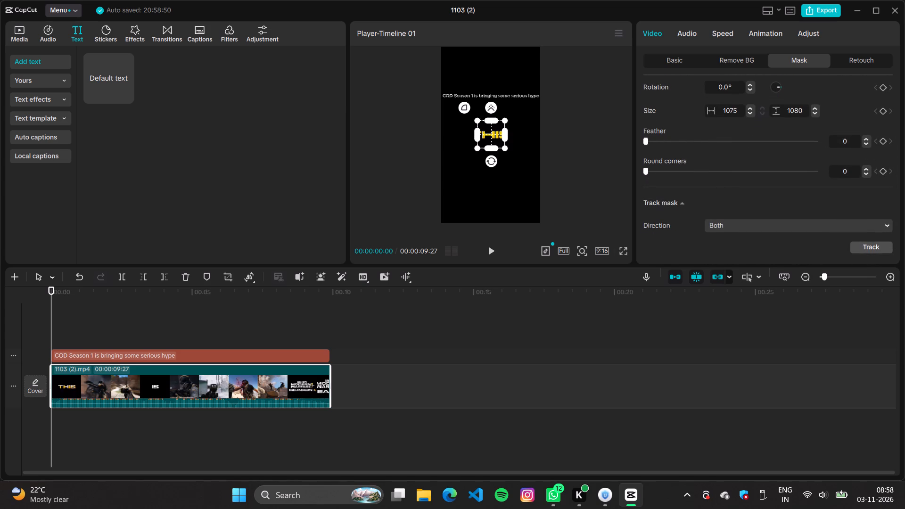
# Check the mask's tracking direction options and the video clip's out-animation presets.
pyautogui.click(761, 226)
pyautogui.click(761, 226)
pyautogui.scroll(-5, 740, 171)
pyautogui.scroll(11, 740, 171)
pyautogui.click(814, 32)
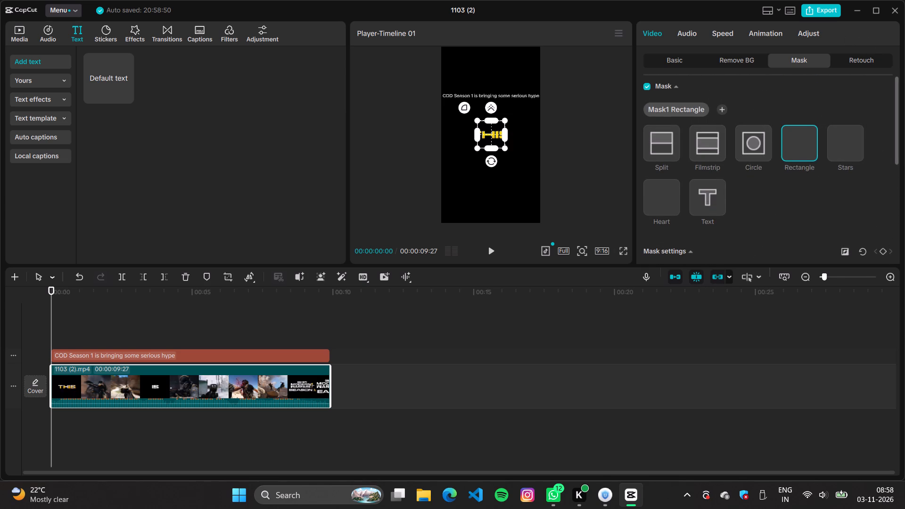
pyautogui.click(756, 33)
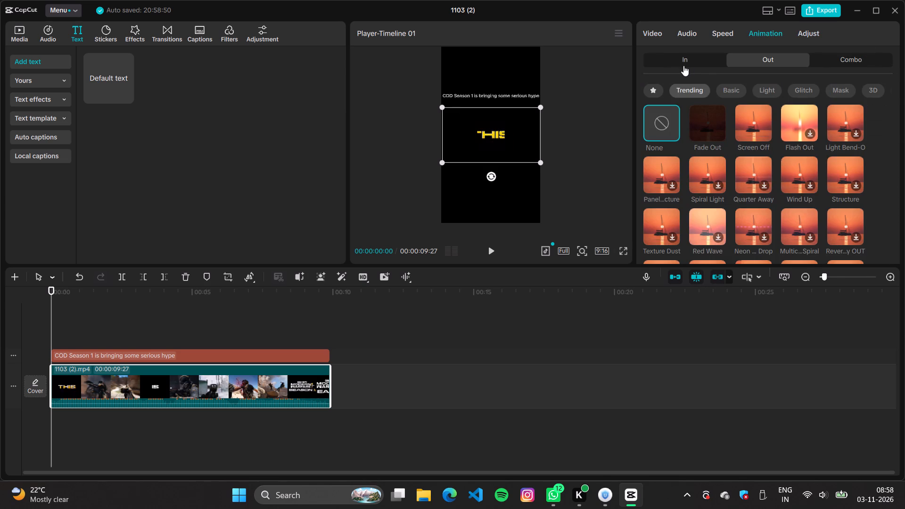
# Play the masked clip from the start to about 4 seconds to judge the framing.
pyautogui.press('space')
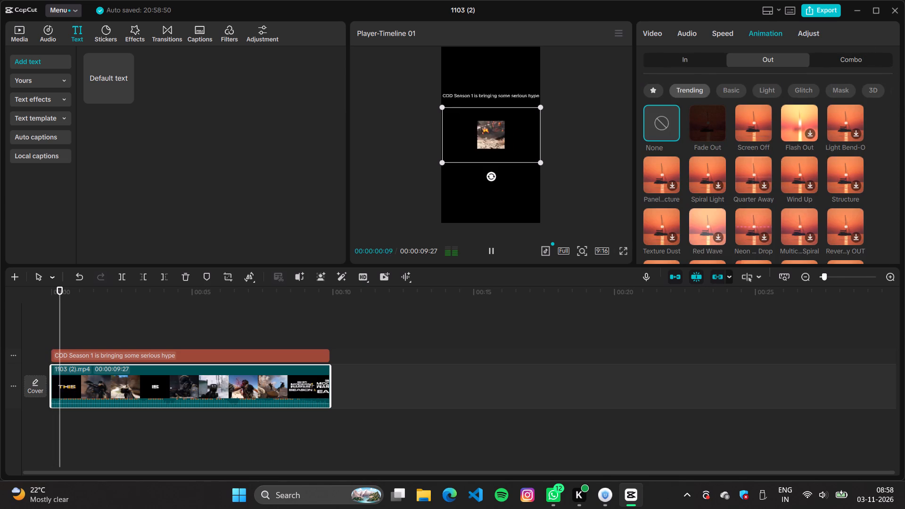
pyautogui.press('space')
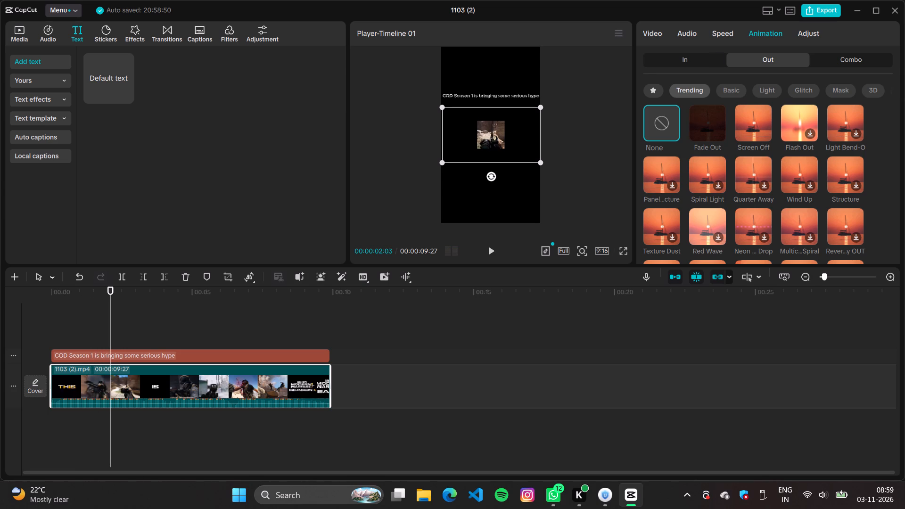
pyautogui.click(653, 27)
pyautogui.click(673, 55)
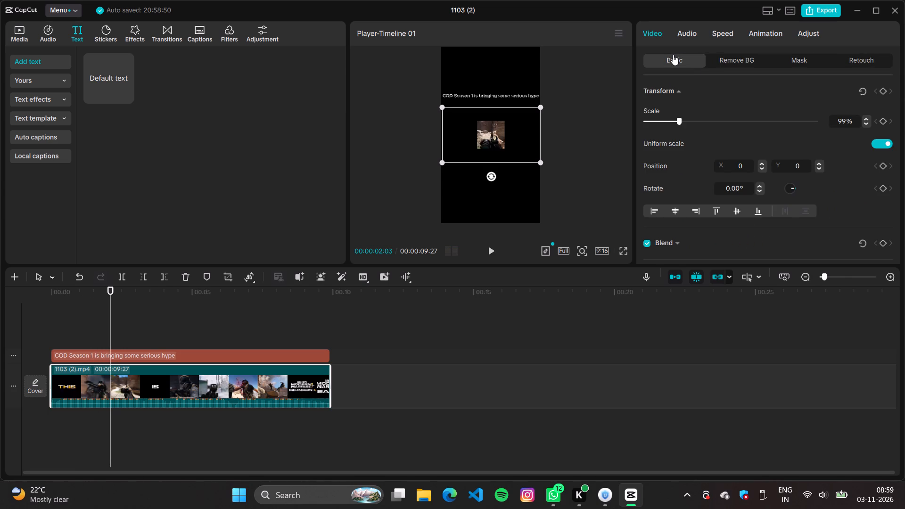
pyautogui.press('space')
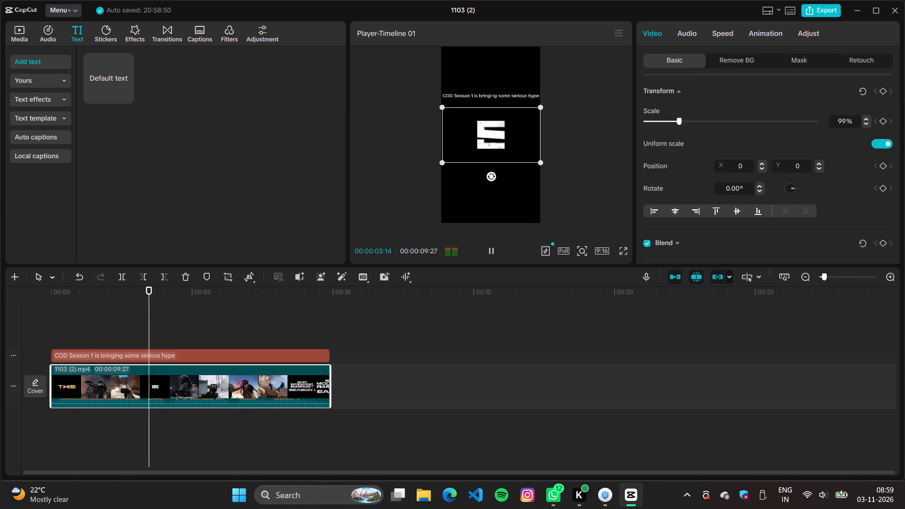
pyautogui.press('space')
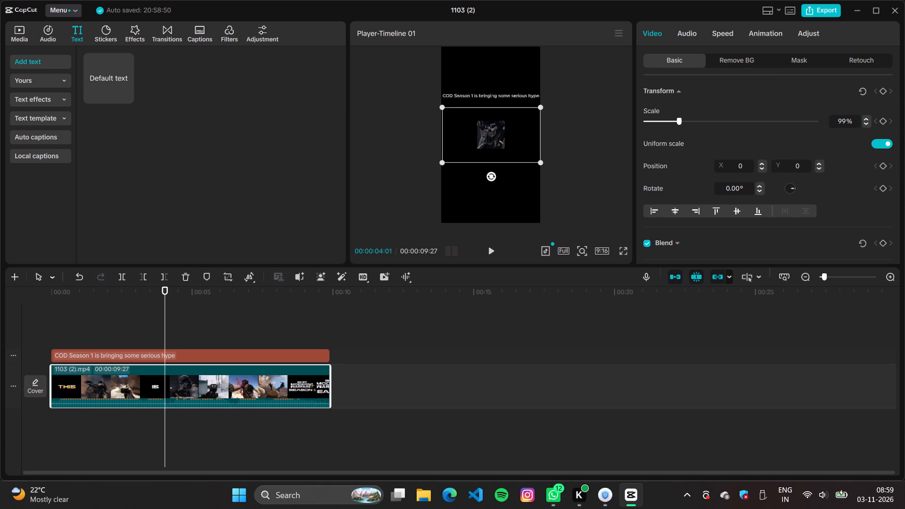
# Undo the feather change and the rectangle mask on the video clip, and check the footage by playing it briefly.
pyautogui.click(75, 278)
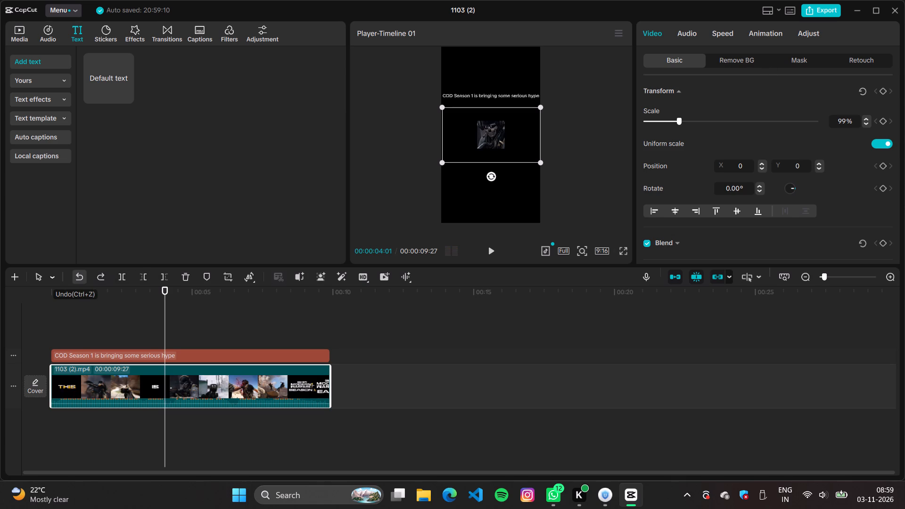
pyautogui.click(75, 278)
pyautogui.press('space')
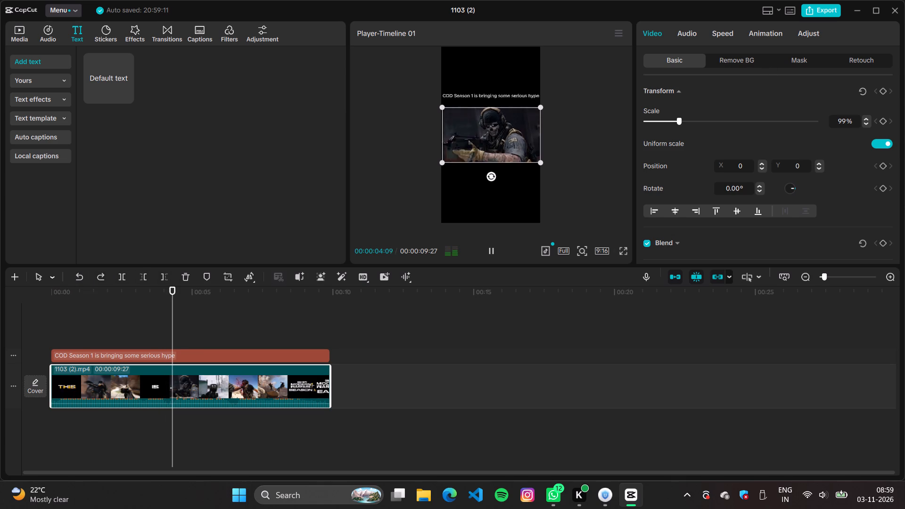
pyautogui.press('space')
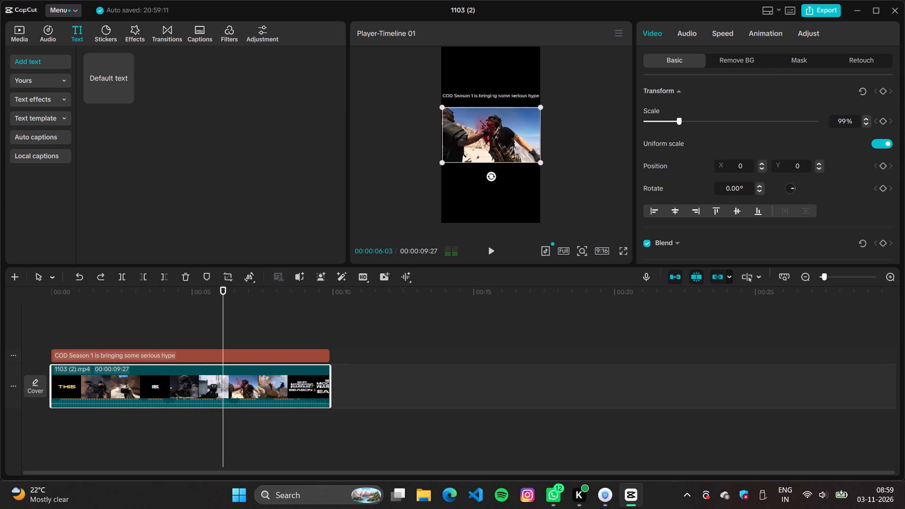
# Move the caption slightly lower so it sits centred just above the video's upper edge, checking against the end title frame.
pyautogui.click(513, 98)
pyautogui.moveTo(514, 97); pyautogui.dragTo(514, 98)
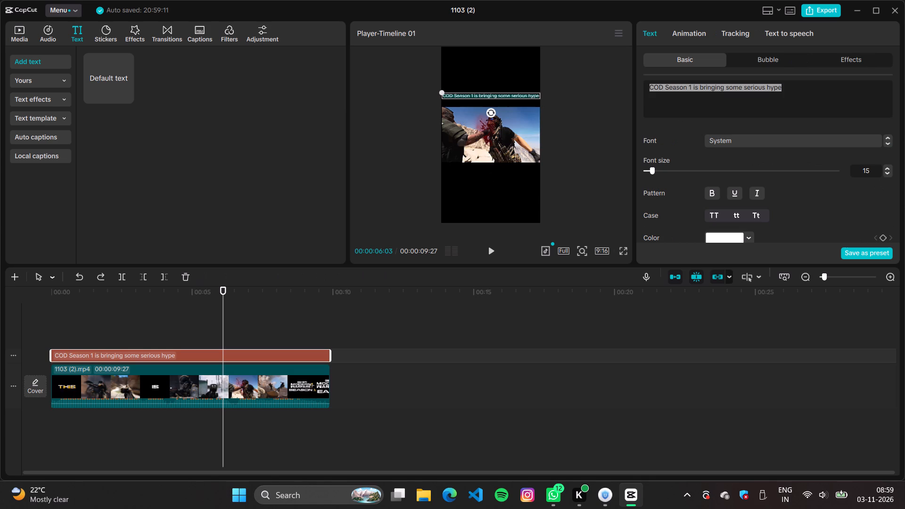
pyautogui.moveTo(514, 98); pyautogui.dragTo(514, 110)
pyautogui.click(320, 349)
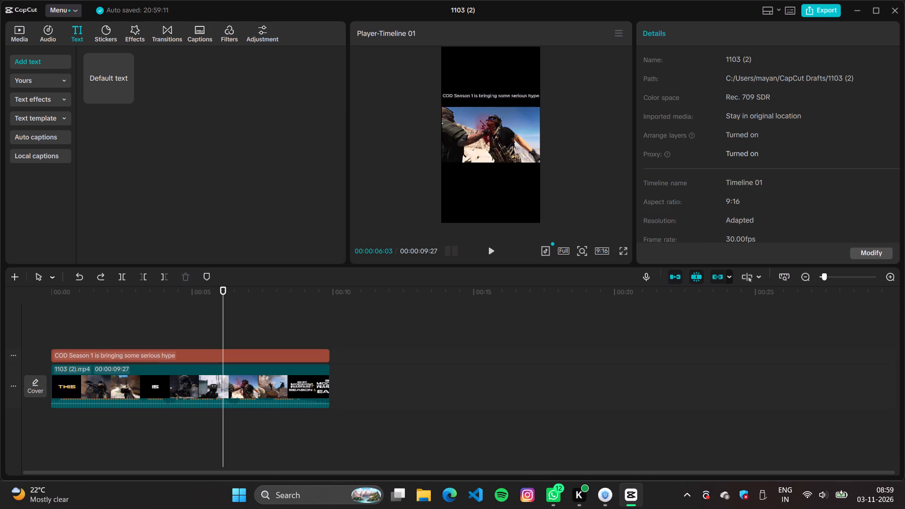
pyautogui.click(320, 353)
pyautogui.moveTo(477, 94); pyautogui.dragTo(476, 107)
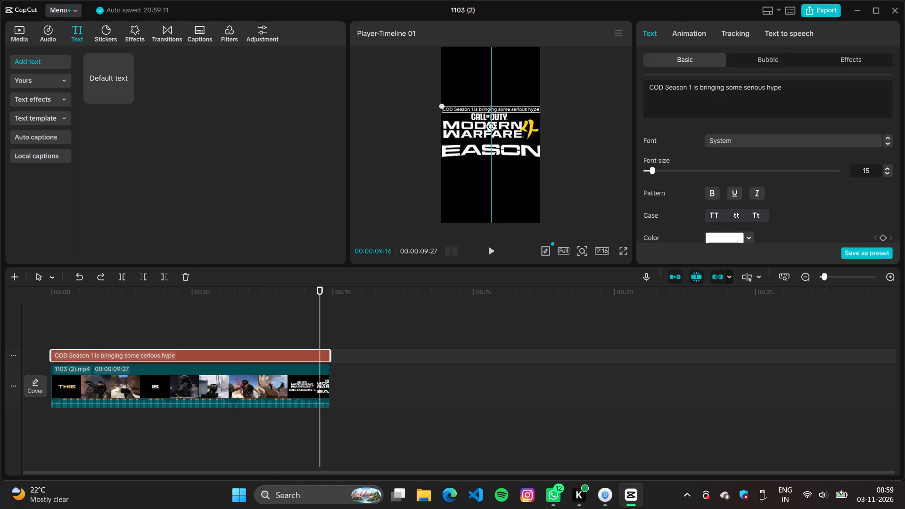
pyautogui.moveTo(476, 107); pyautogui.dragTo(477, 99)
pyautogui.click(488, 174)
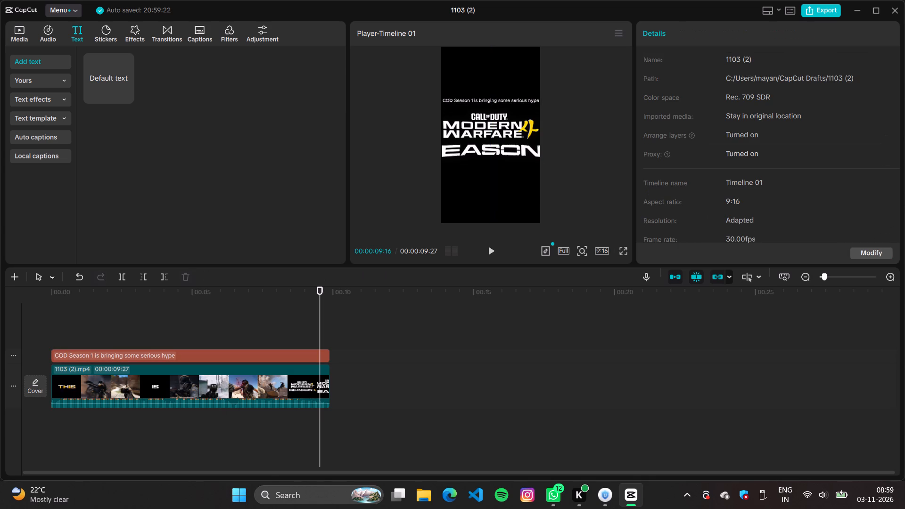
# Move the caption slightly lower, closer to the upper edge of the footage, and select all of its text.
pyautogui.click(491, 98)
pyautogui.click(491, 103)
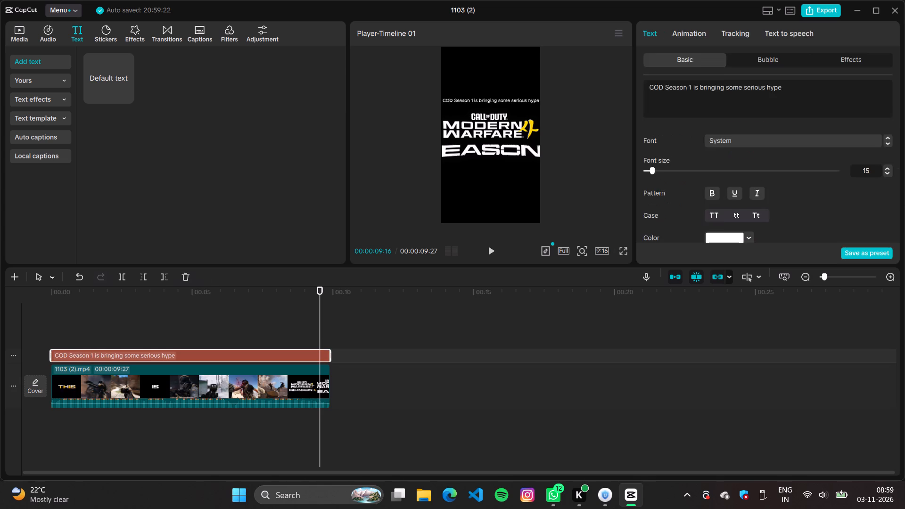
pyautogui.doubleClick(491, 99)
pyautogui.click(491, 99)
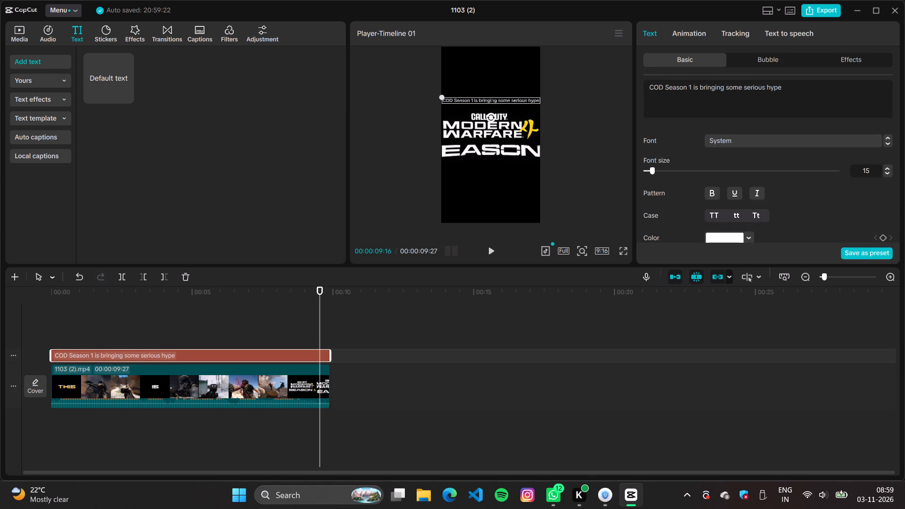
pyautogui.click(494, 99)
pyautogui.click(492, 83)
pyautogui.click(491, 99)
pyautogui.click(491, 99)
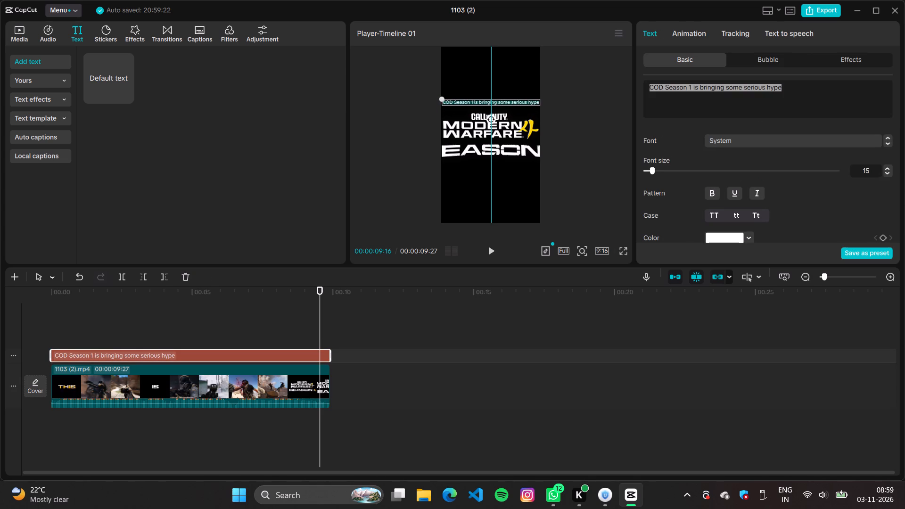
# Set the caption's font to 企業 and scale the caption down to fit the frame's width.
pyautogui.click(754, 138)
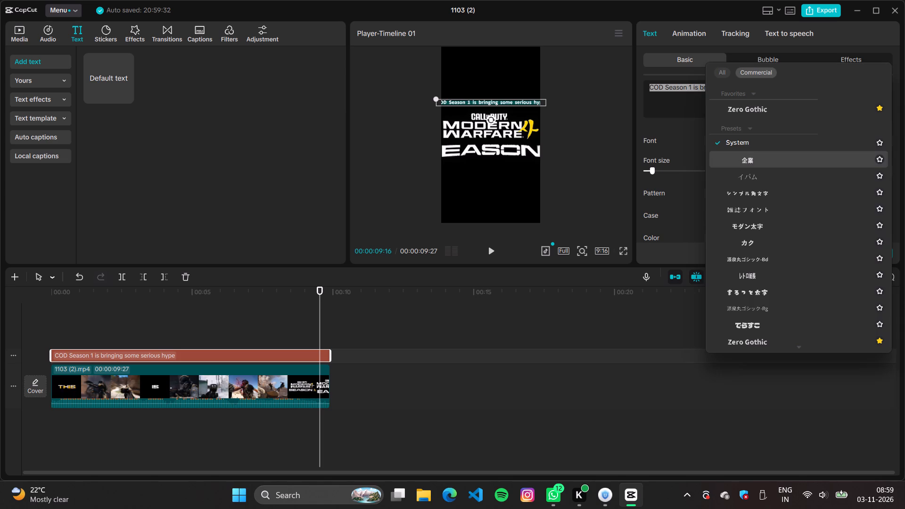
pyautogui.click(750, 155)
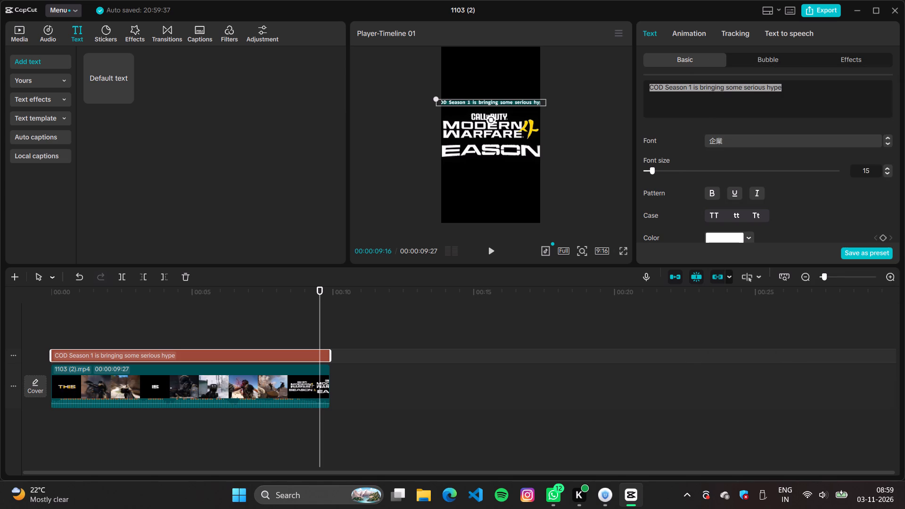
pyautogui.moveTo(437, 98); pyautogui.dragTo(459, 101)
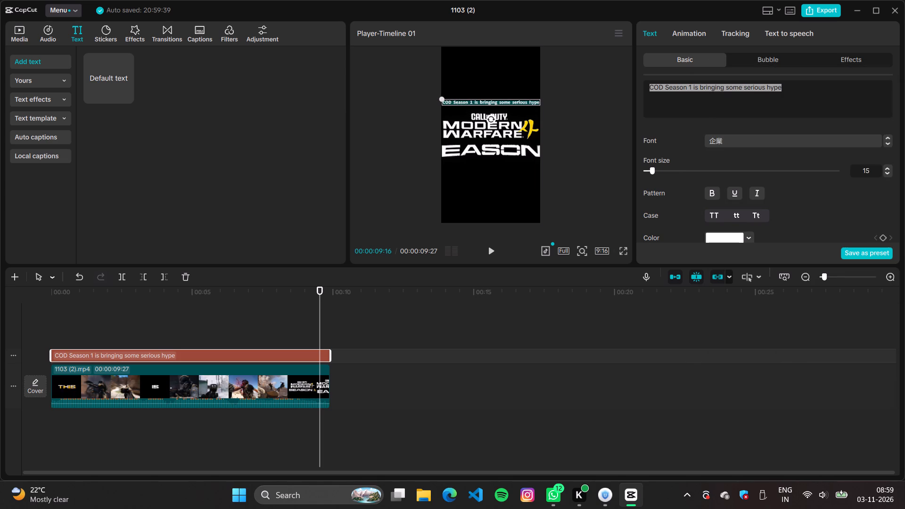
pyautogui.click(583, 122)
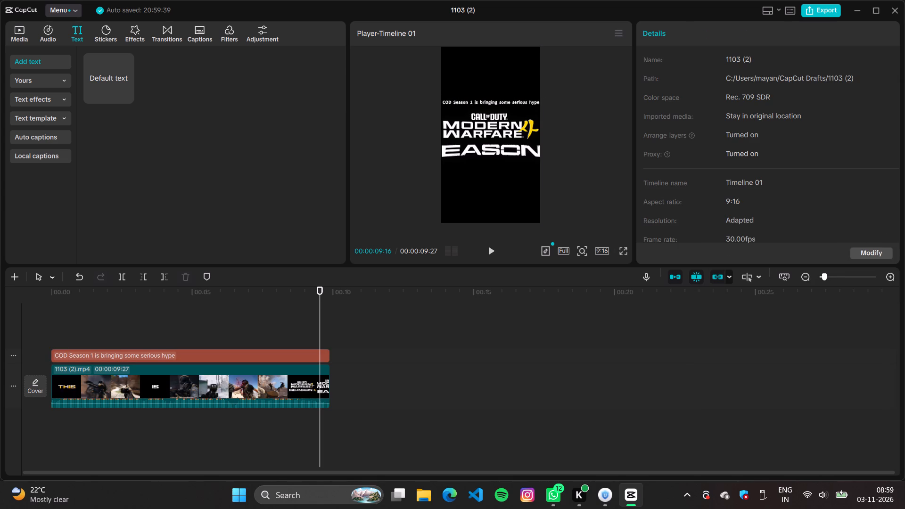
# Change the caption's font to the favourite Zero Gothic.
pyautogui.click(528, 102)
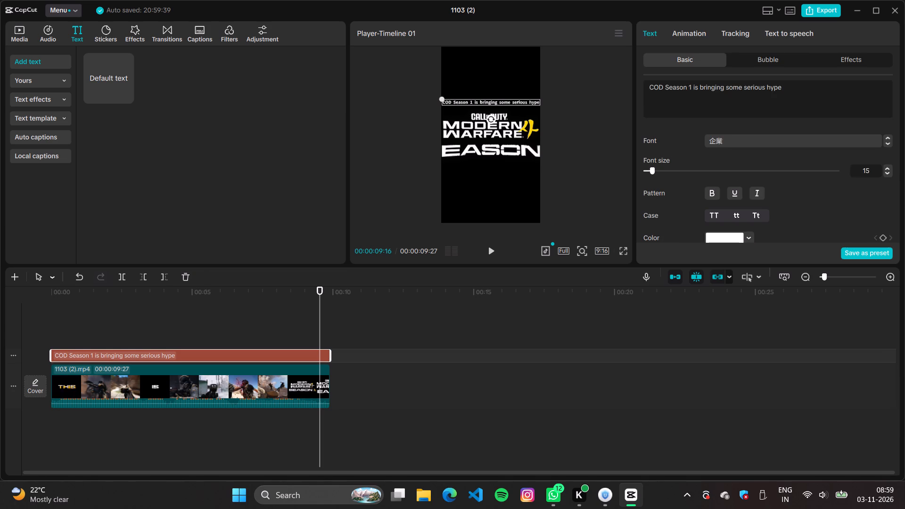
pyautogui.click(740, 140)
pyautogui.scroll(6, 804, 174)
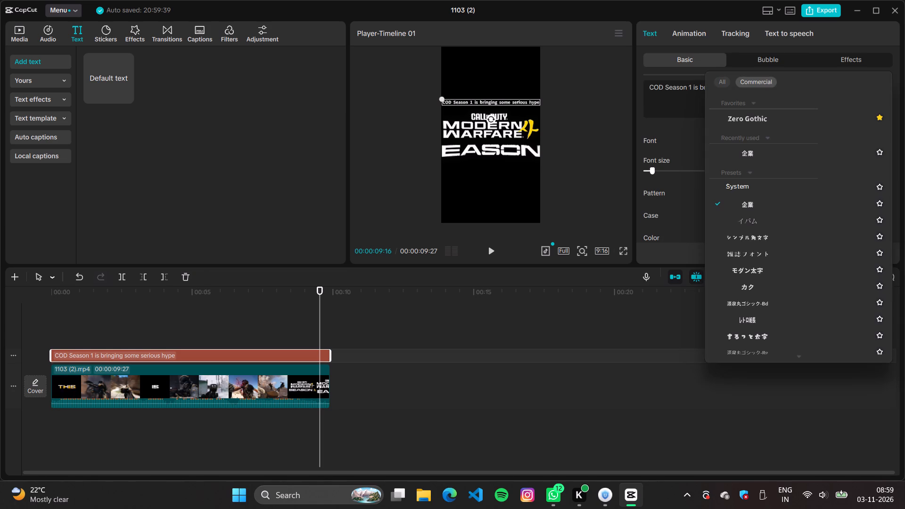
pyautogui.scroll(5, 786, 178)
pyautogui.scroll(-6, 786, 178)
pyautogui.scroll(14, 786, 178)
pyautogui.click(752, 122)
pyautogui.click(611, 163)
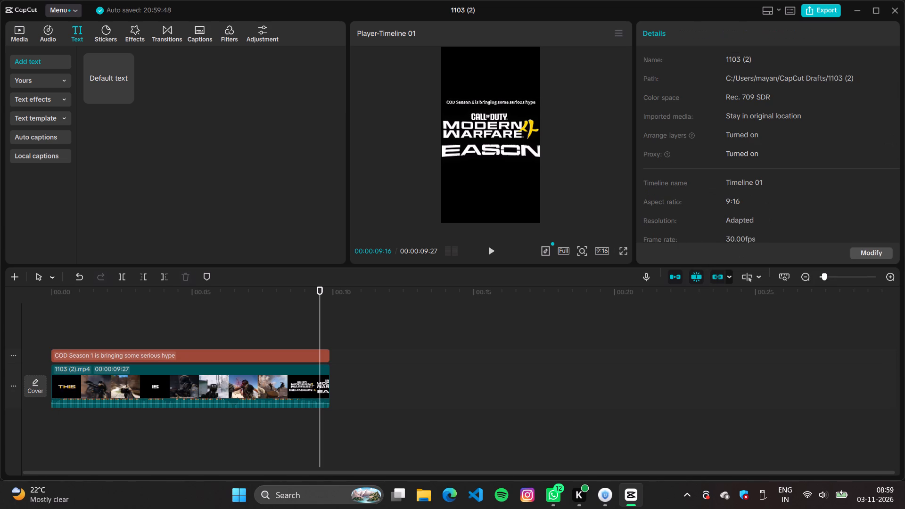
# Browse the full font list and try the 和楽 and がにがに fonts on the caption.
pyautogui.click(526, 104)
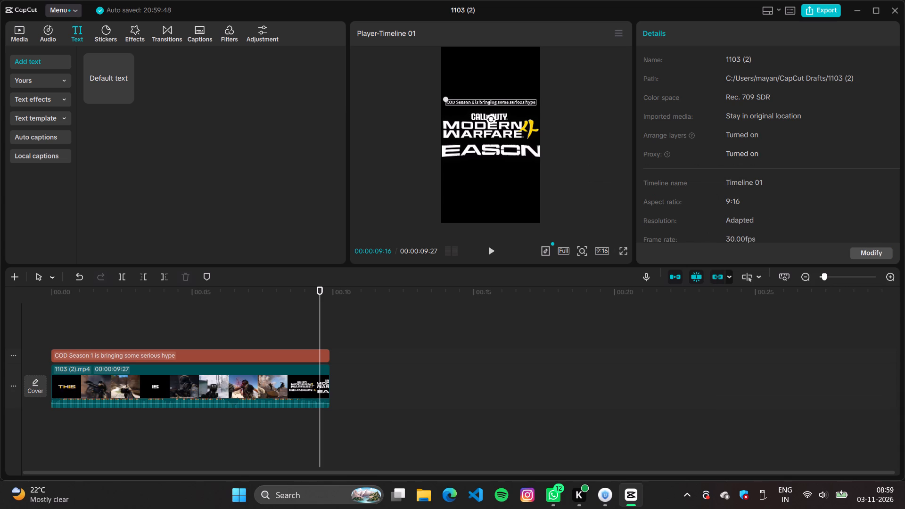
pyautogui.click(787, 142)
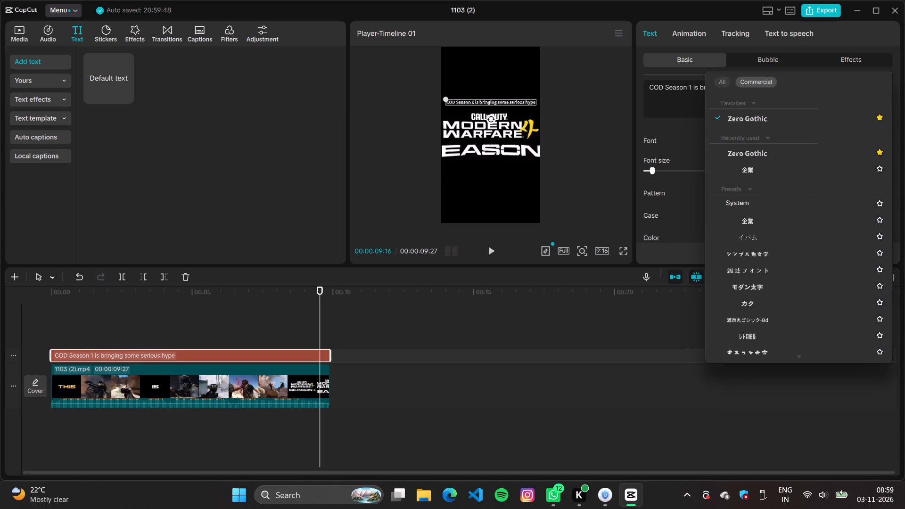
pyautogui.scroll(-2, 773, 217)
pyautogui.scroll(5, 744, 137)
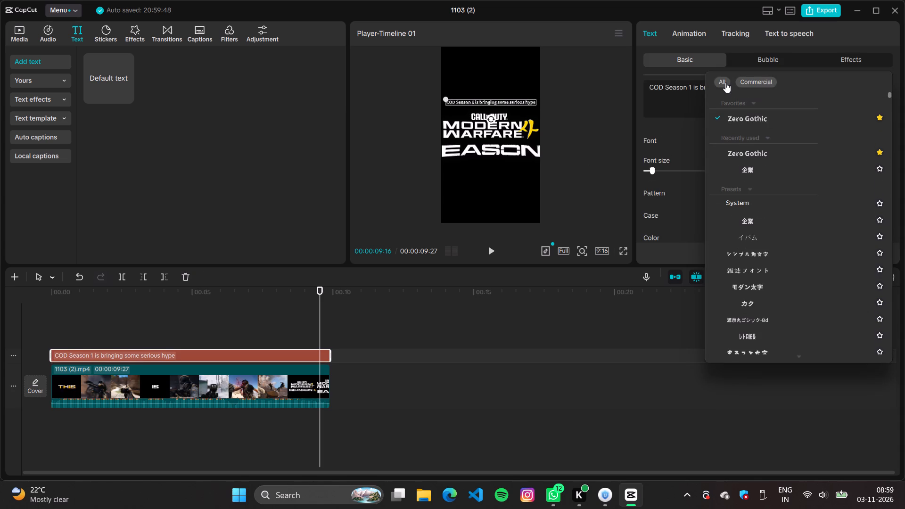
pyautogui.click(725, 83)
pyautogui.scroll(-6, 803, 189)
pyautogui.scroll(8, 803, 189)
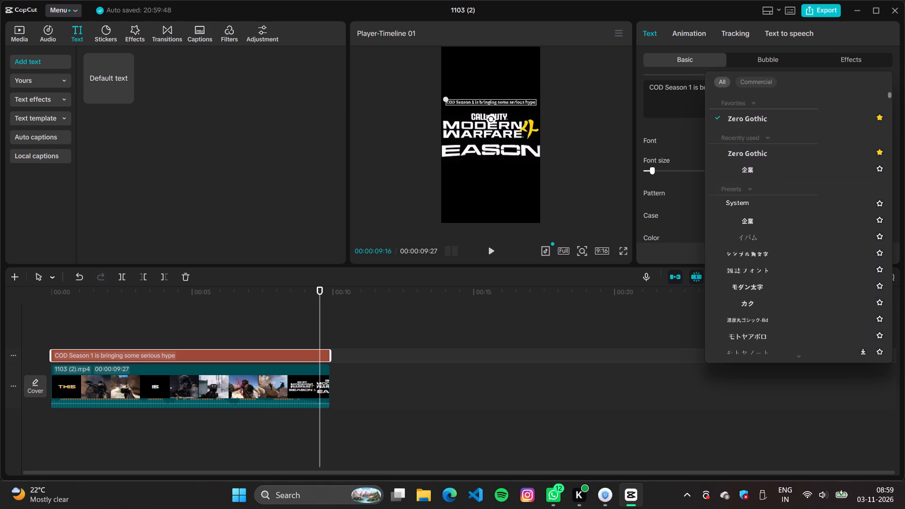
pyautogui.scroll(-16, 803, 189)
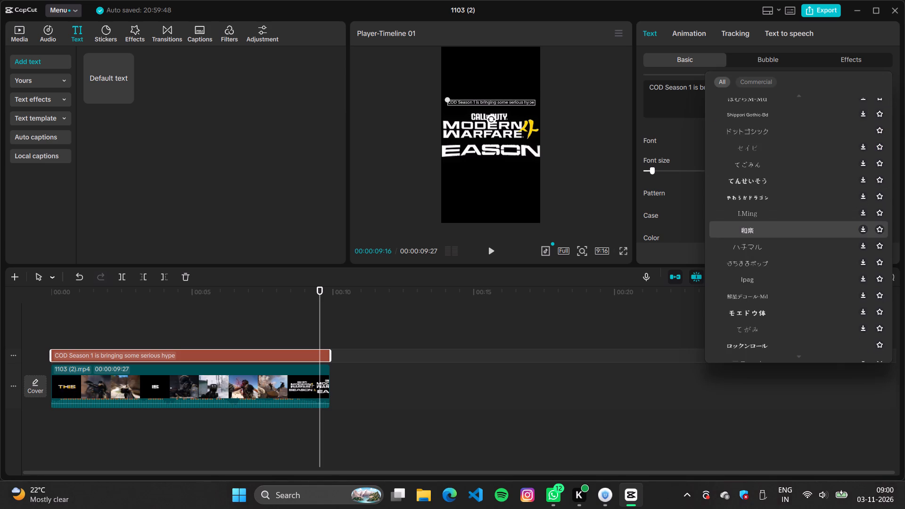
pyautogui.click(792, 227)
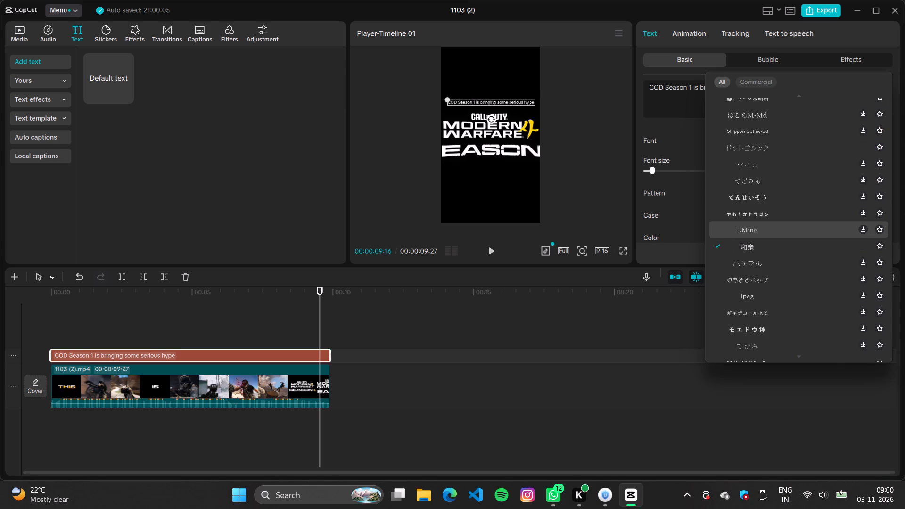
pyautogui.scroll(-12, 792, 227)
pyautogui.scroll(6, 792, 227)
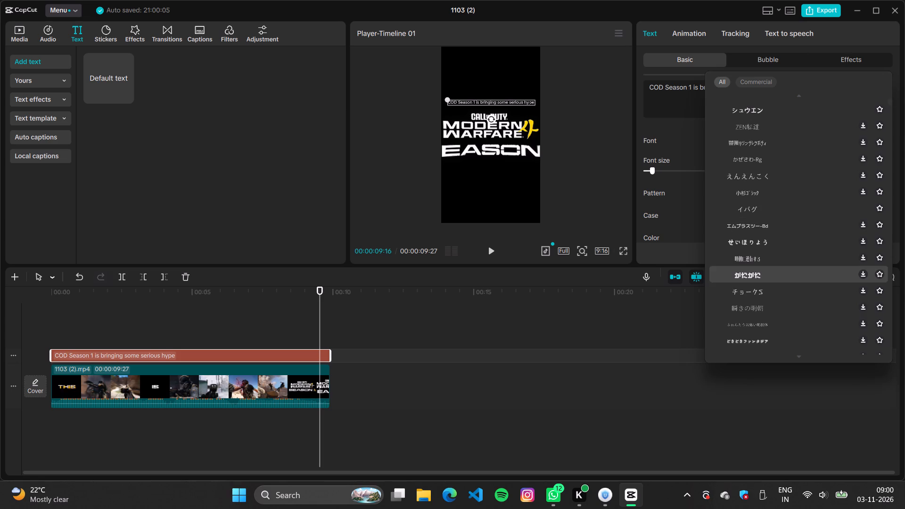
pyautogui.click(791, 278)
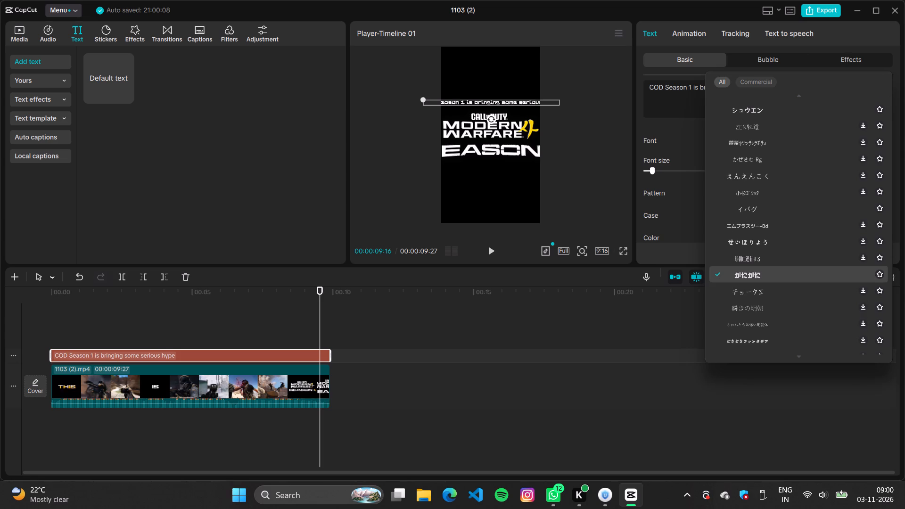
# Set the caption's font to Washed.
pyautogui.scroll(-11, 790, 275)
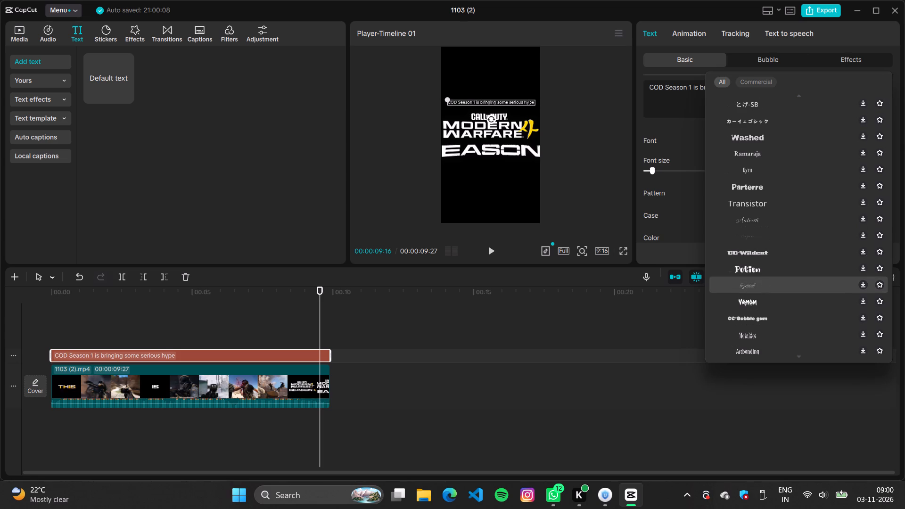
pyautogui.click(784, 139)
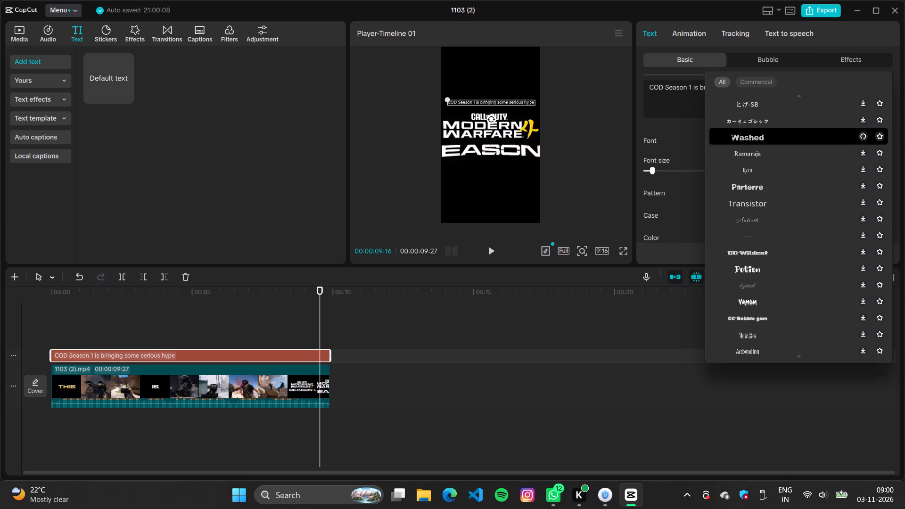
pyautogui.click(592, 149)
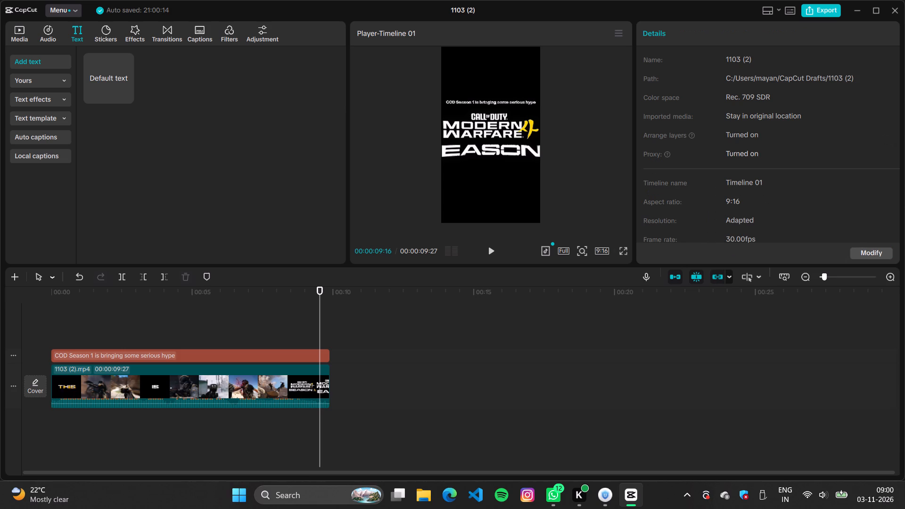
# View the end title frame full screen to check the caption's look and exit the full-screen view.
pyautogui.click(618, 254)
pyautogui.click(624, 253)
pyautogui.click(662, 292)
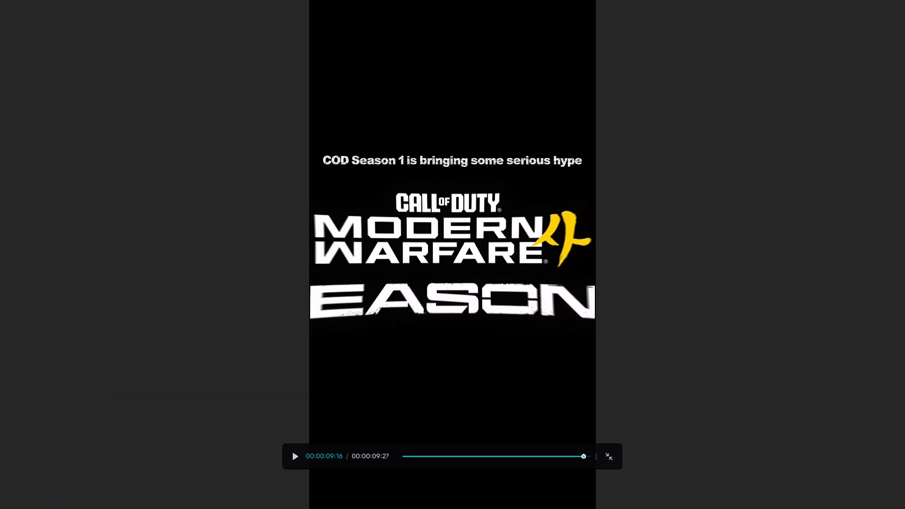
pyautogui.click(610, 458)
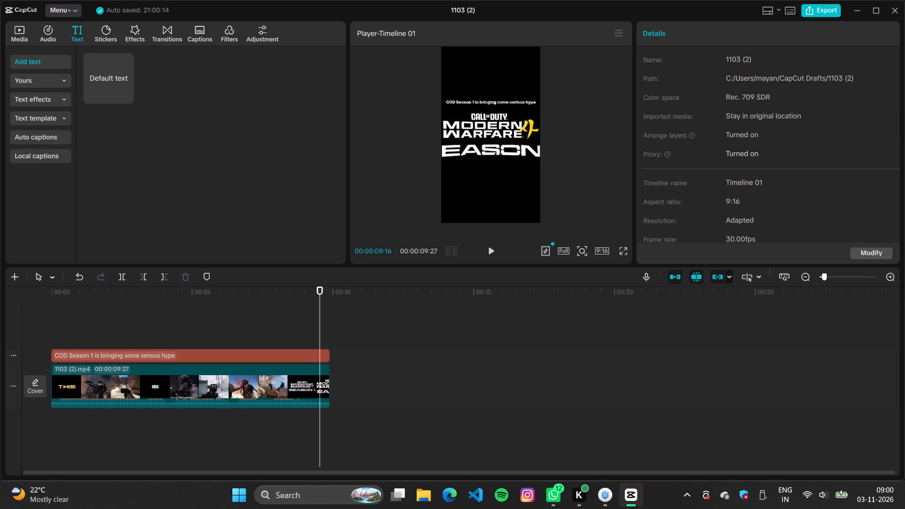
# Add the Washed font to the favourite fonts.
pyautogui.click(303, 352)
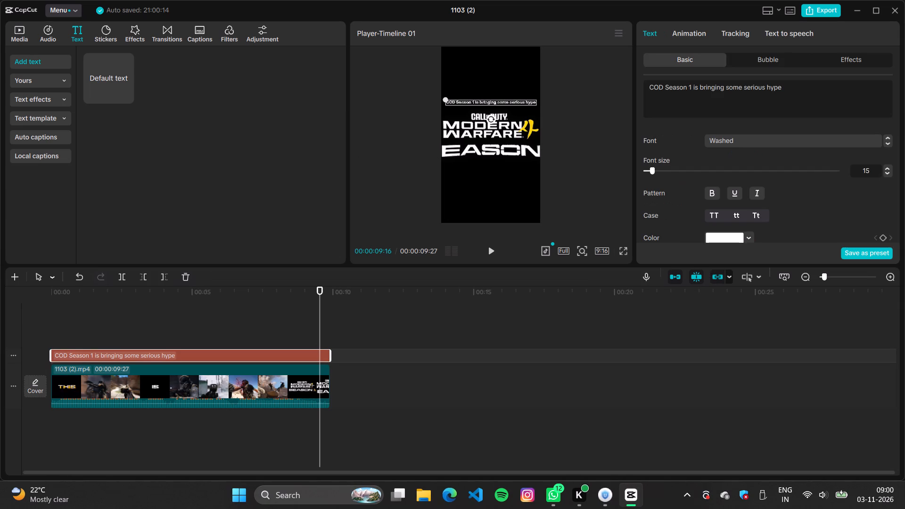
pyautogui.click(838, 144)
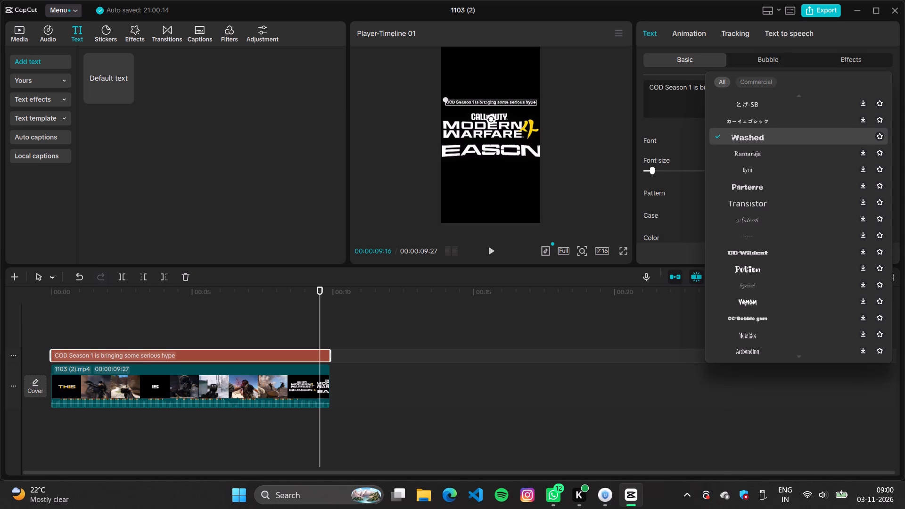
pyautogui.click(879, 134)
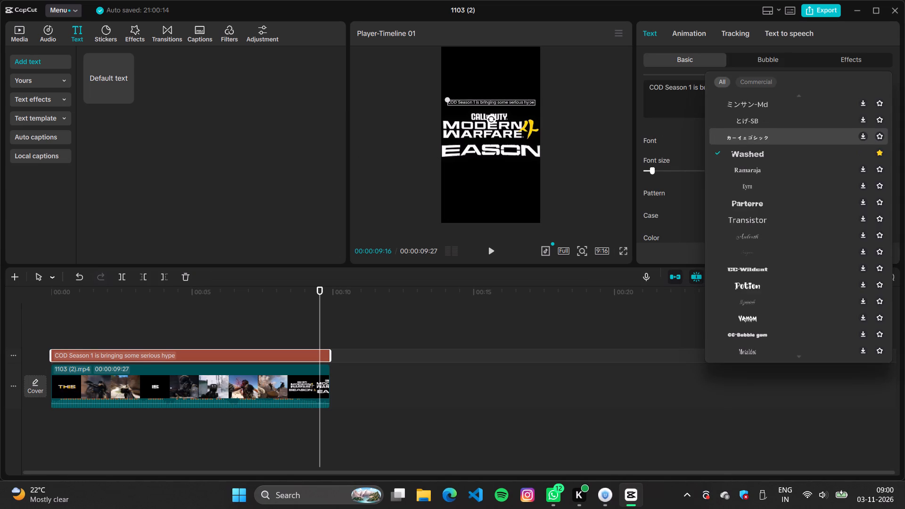
pyautogui.click(670, 133)
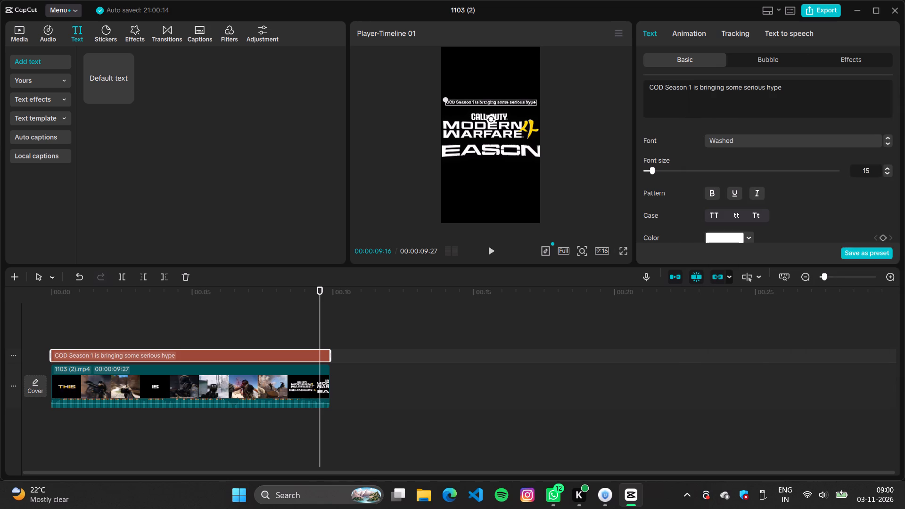
# Change the caption to all uppercase and adjust its scale to fit the frame's width.
pyautogui.click(716, 217)
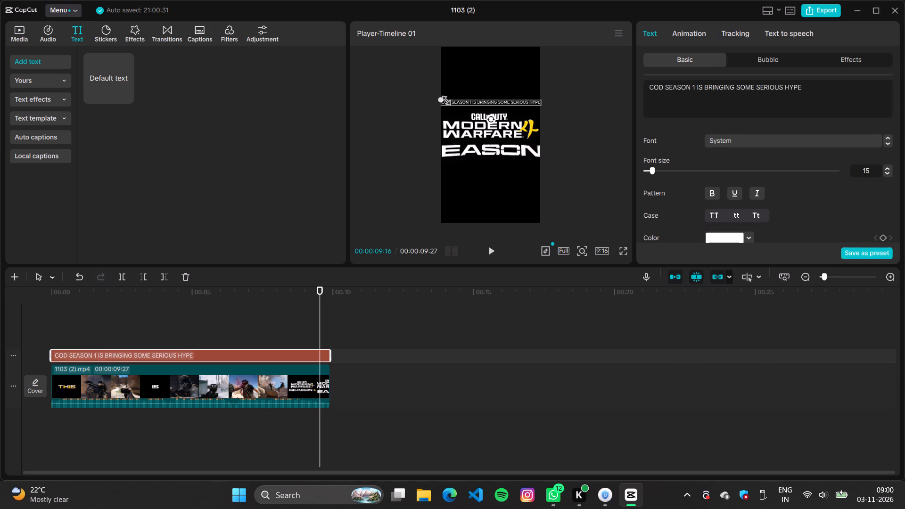
pyautogui.moveTo(442, 98); pyautogui.dragTo(449, 99)
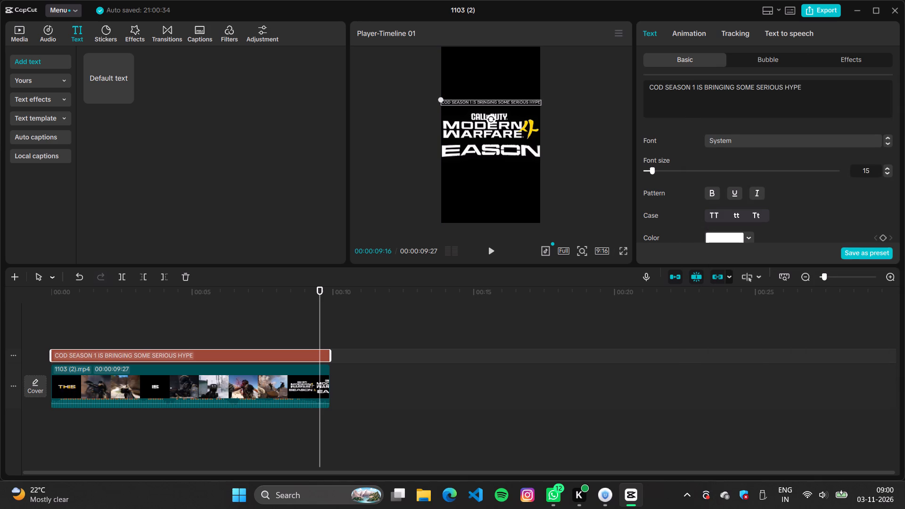
pyautogui.click(437, 95)
pyautogui.click(443, 99)
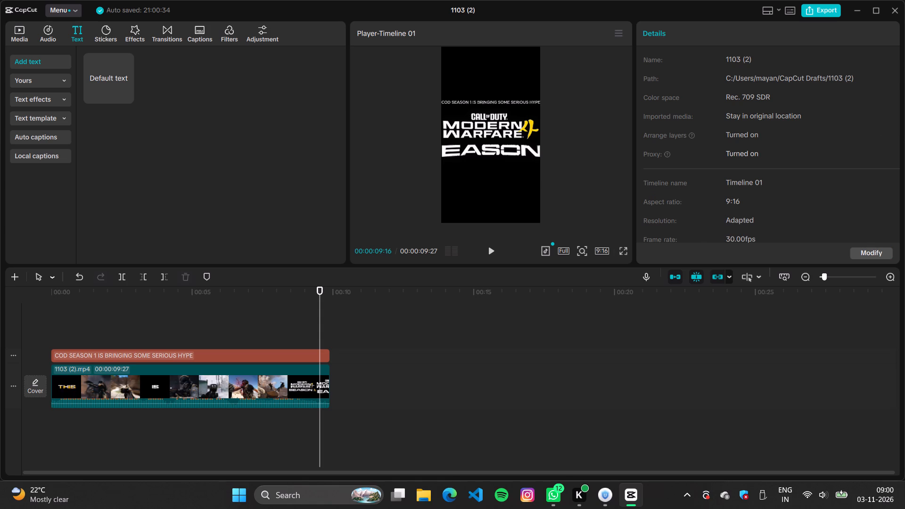
pyautogui.click(592, 125)
pyautogui.click(493, 100)
pyautogui.moveTo(437, 97); pyautogui.dragTo(450, 100)
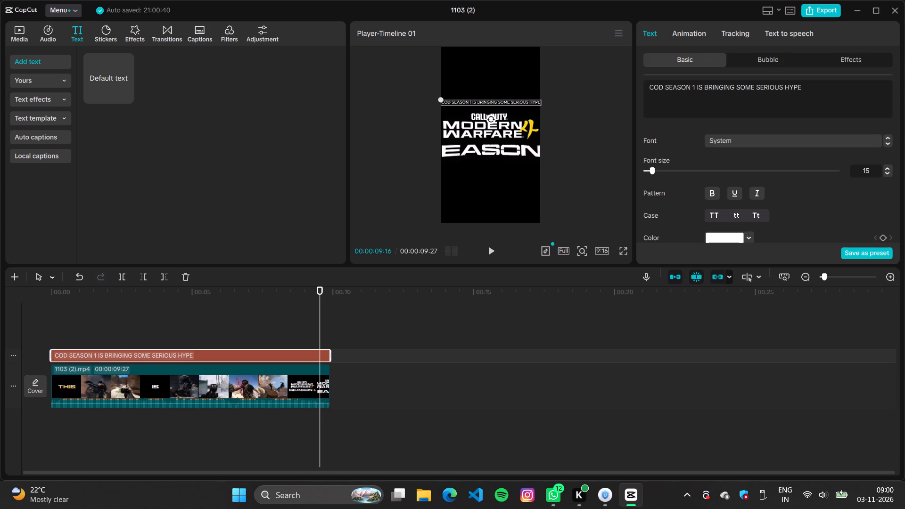
# Fine-tune the uppercase caption's font size by trying 14 and setting it to 15.
pyautogui.click(653, 167)
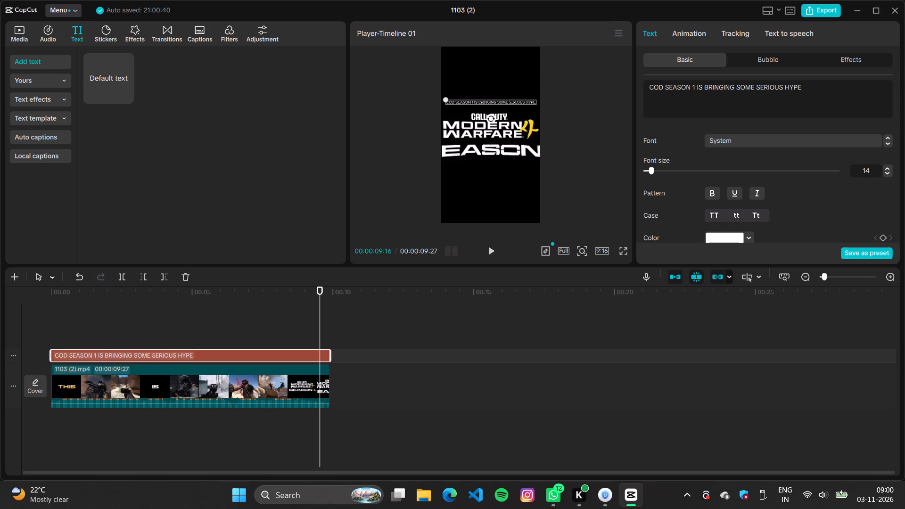
pyautogui.click(887, 168)
# Add a space and a colon to the end of the caption after HYPE.
pyautogui.click(815, 93)
pyautogui.press('space')
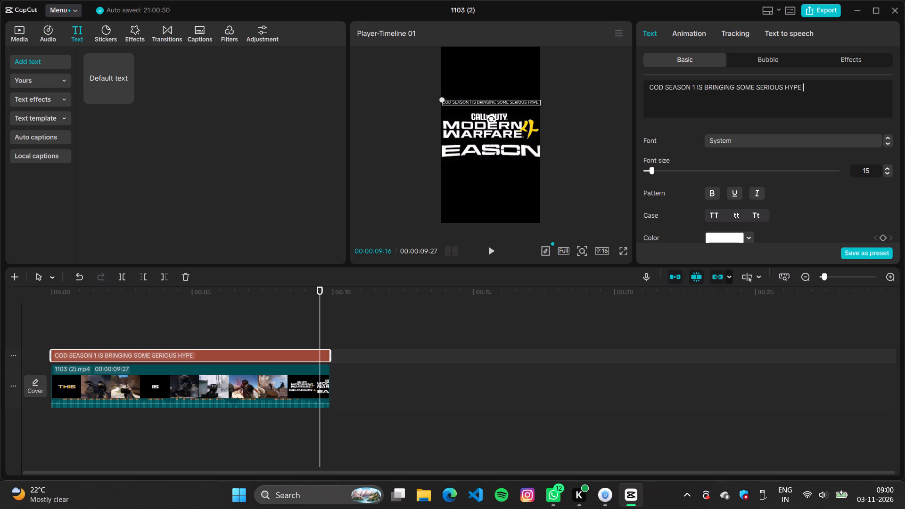
pyautogui.hotkey('shift', ':')
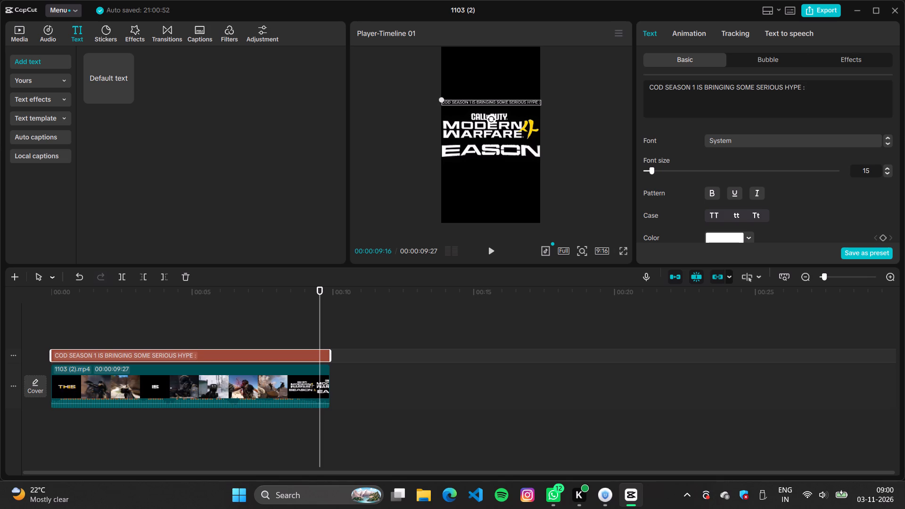
pyautogui.click(558, 143)
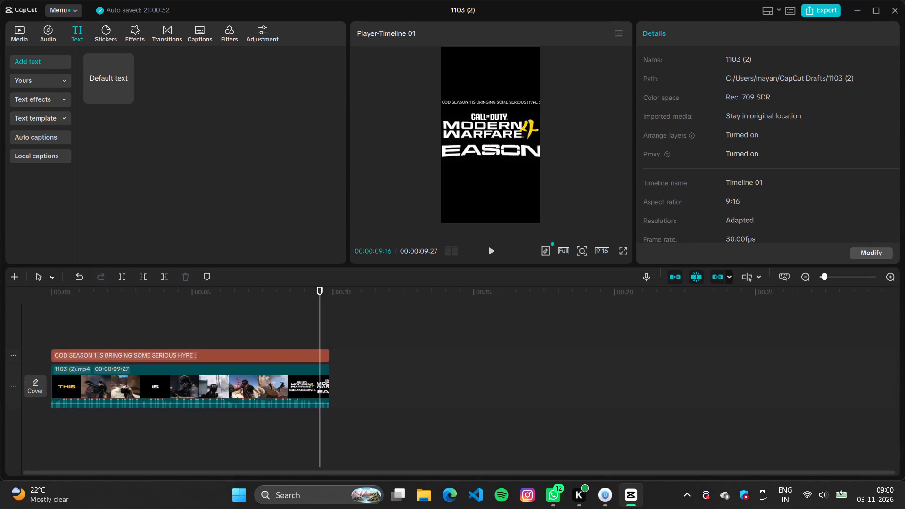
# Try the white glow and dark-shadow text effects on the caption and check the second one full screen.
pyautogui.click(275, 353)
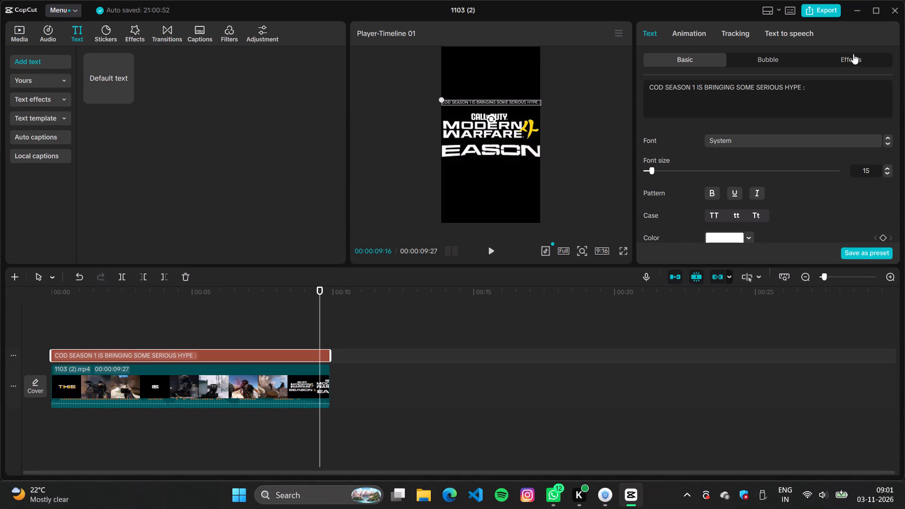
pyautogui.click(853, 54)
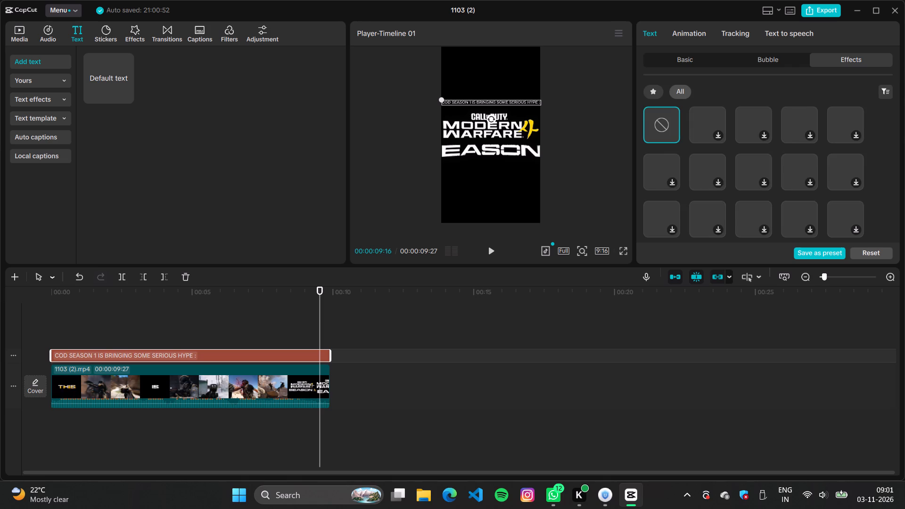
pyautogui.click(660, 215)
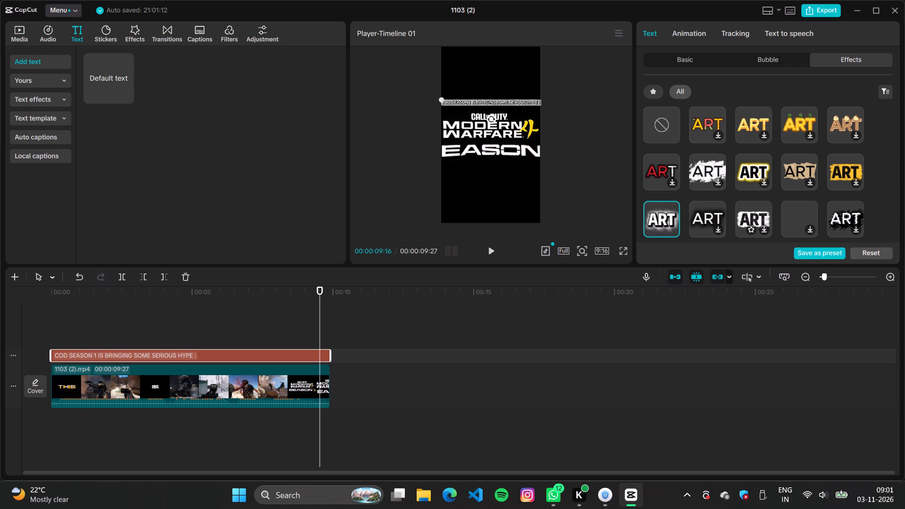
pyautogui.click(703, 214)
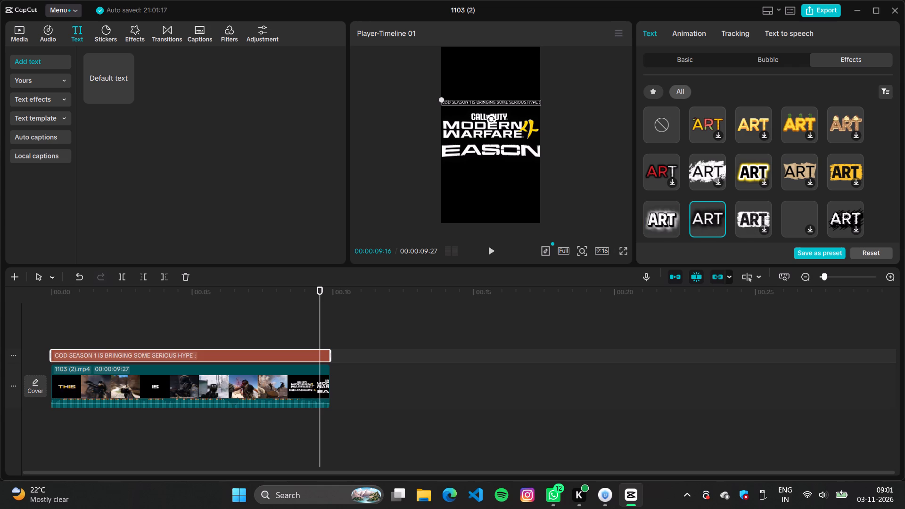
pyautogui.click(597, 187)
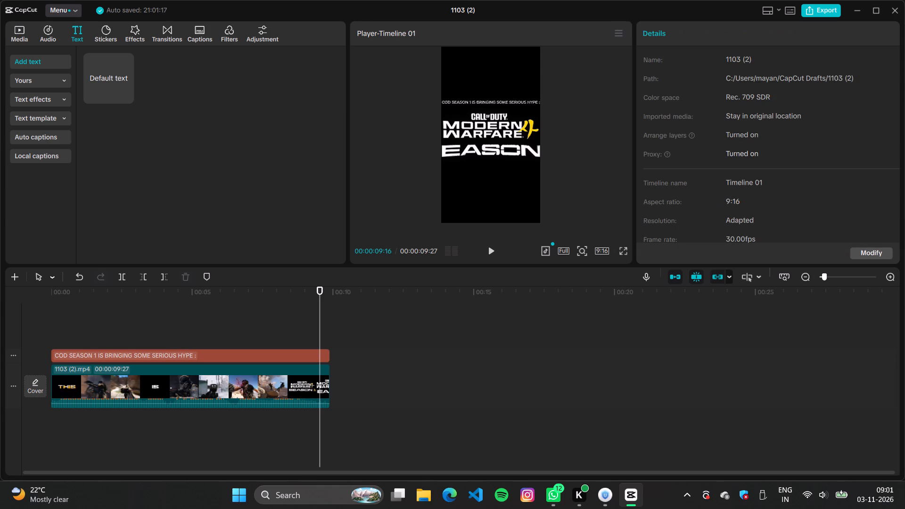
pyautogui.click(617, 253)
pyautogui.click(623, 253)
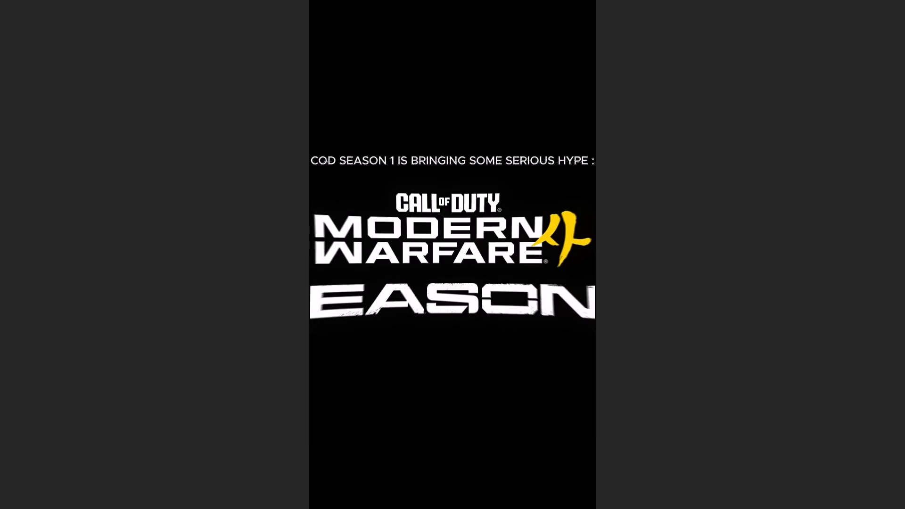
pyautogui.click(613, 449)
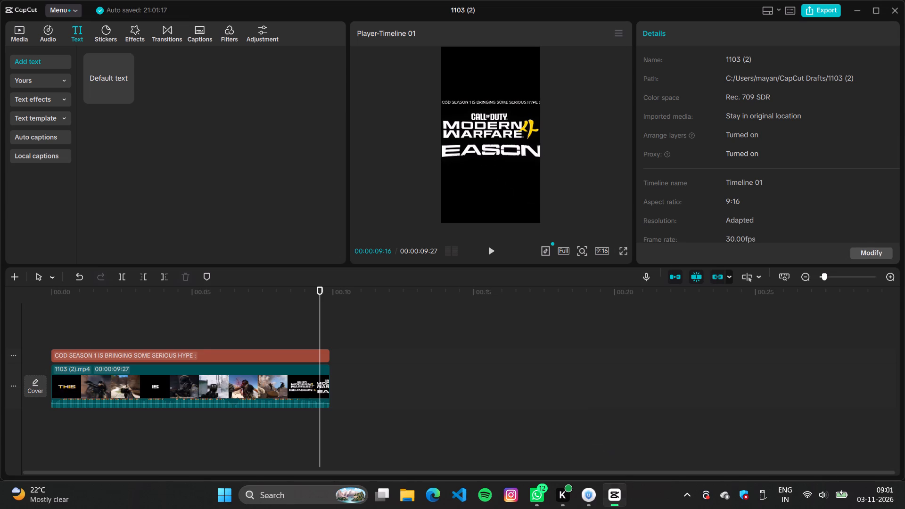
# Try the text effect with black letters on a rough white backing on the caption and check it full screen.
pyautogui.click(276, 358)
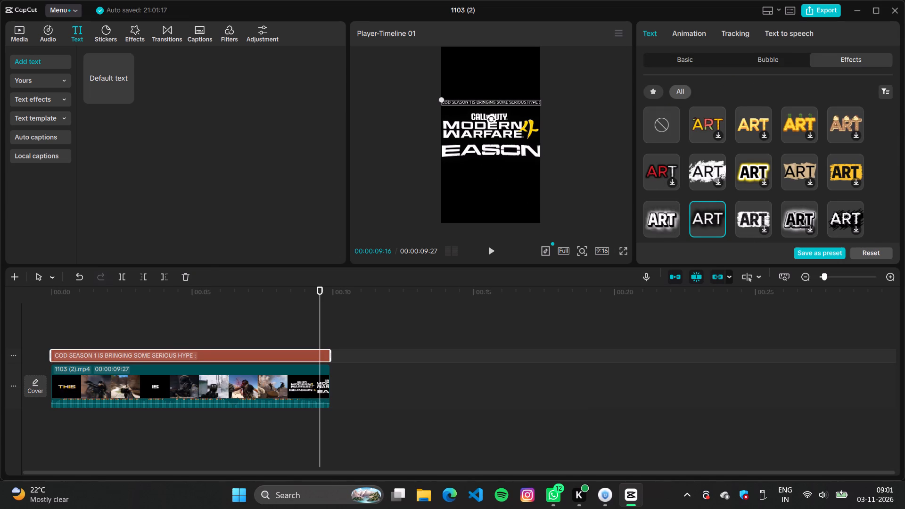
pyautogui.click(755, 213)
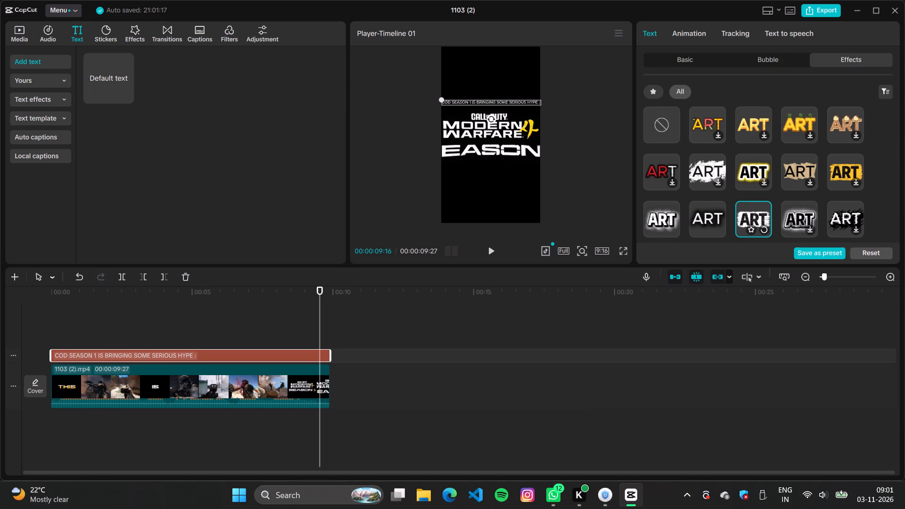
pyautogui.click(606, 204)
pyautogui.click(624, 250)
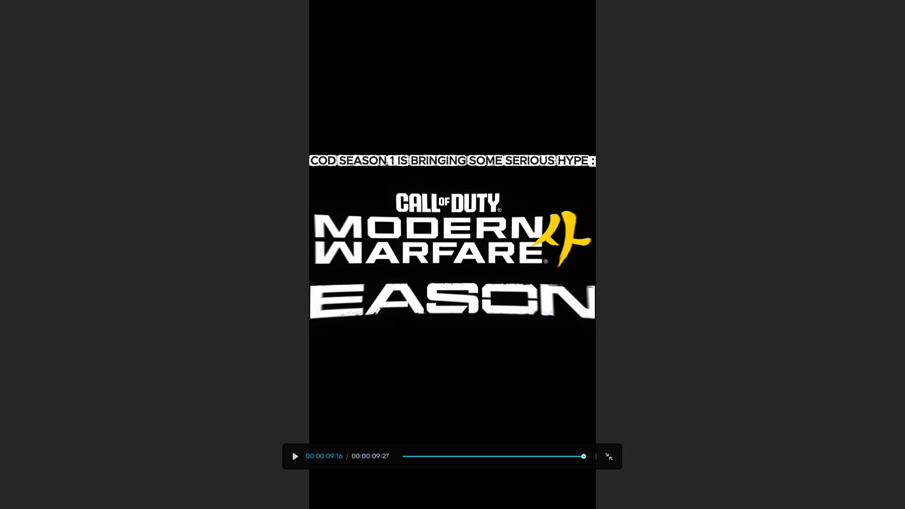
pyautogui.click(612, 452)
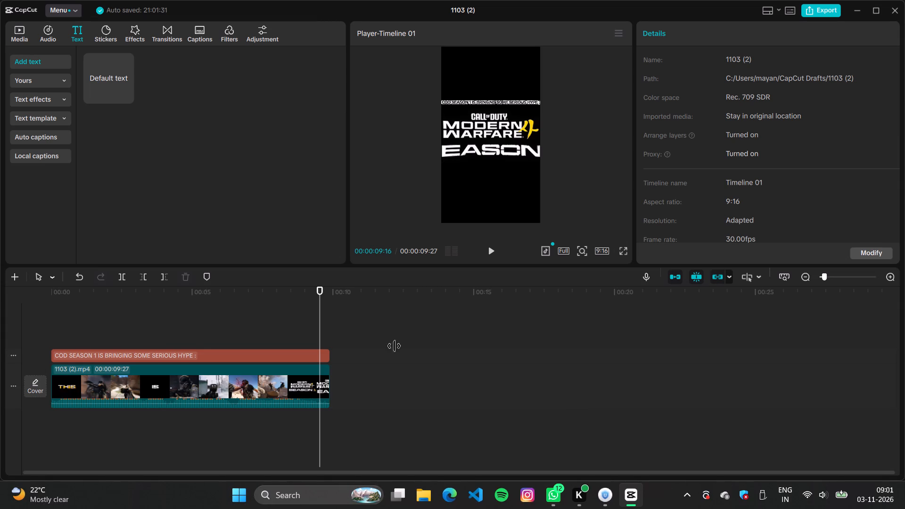
# Apply the text effect with bold black letters on a solid white box to the caption.
pyautogui.click(237, 349)
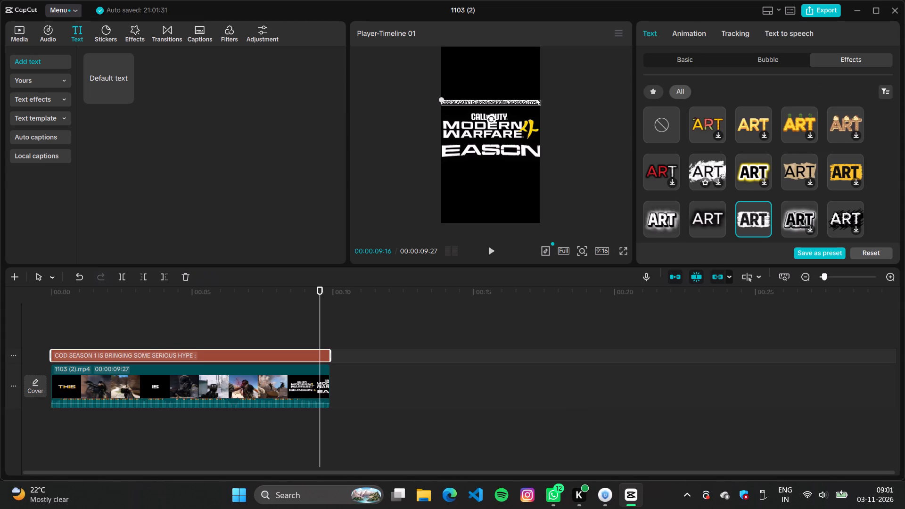
pyautogui.scroll(-5, 820, 180)
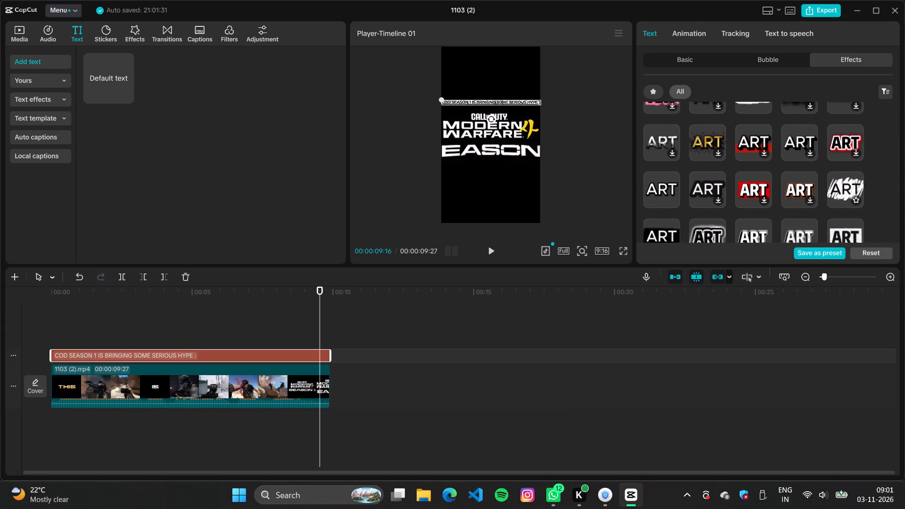
pyautogui.scroll(-2, 763, 185)
pyautogui.click(848, 121)
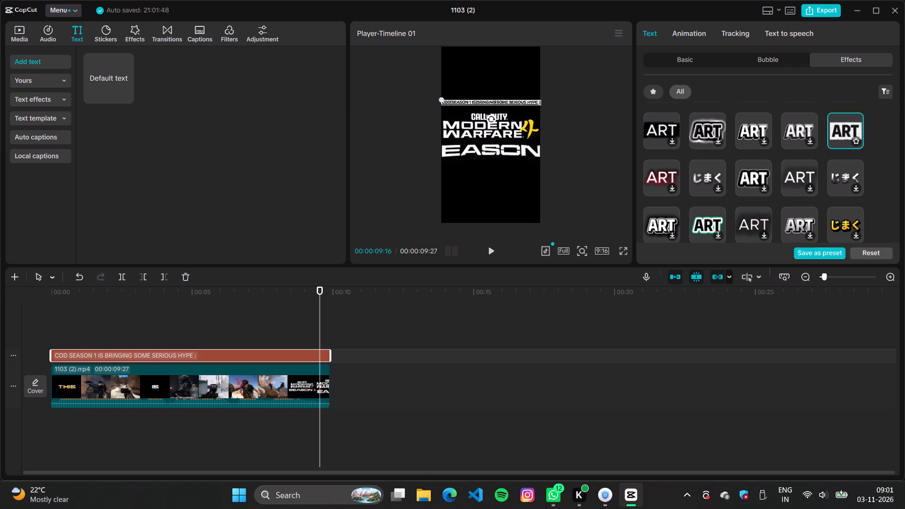
pyautogui.click(618, 222)
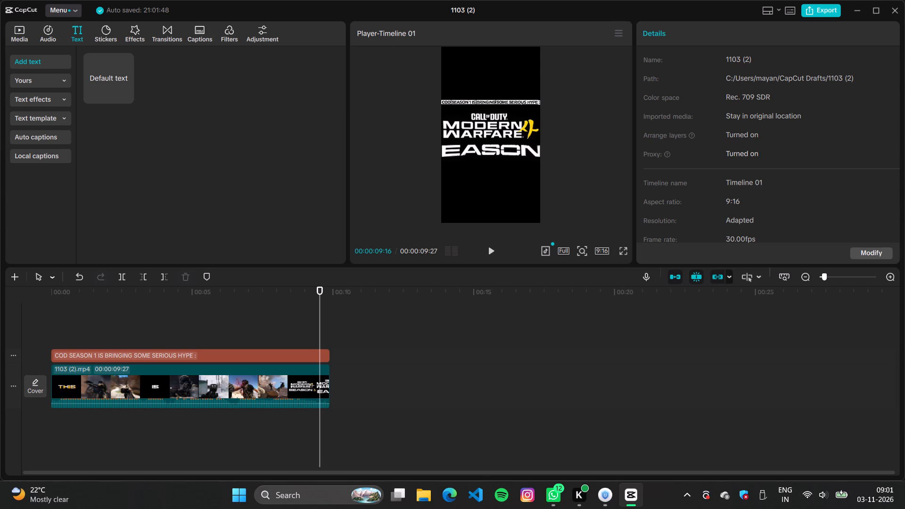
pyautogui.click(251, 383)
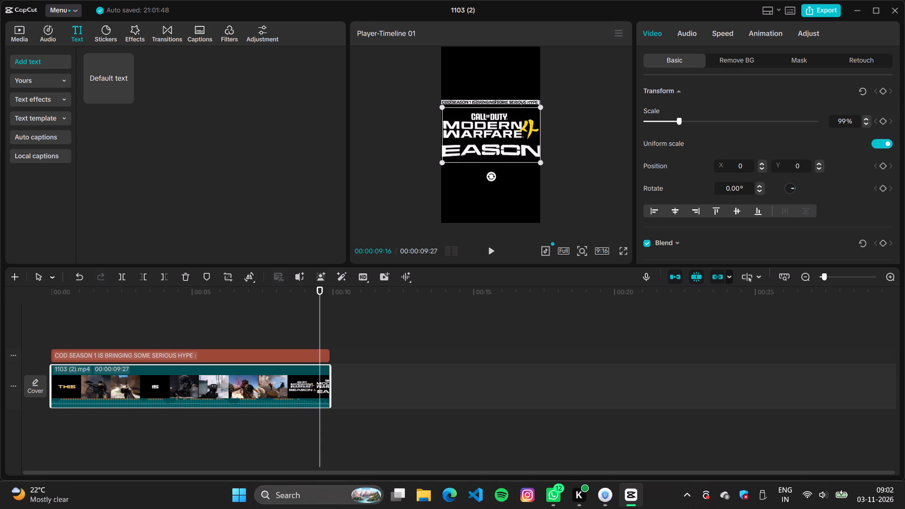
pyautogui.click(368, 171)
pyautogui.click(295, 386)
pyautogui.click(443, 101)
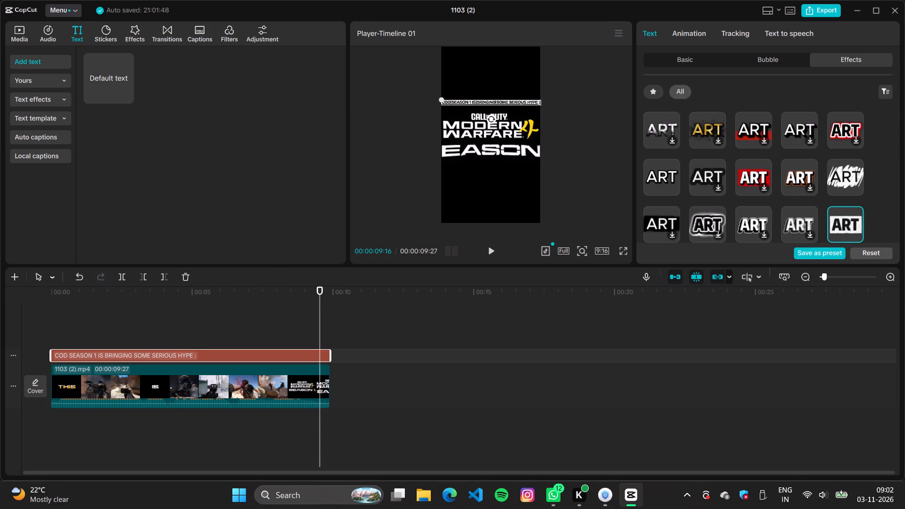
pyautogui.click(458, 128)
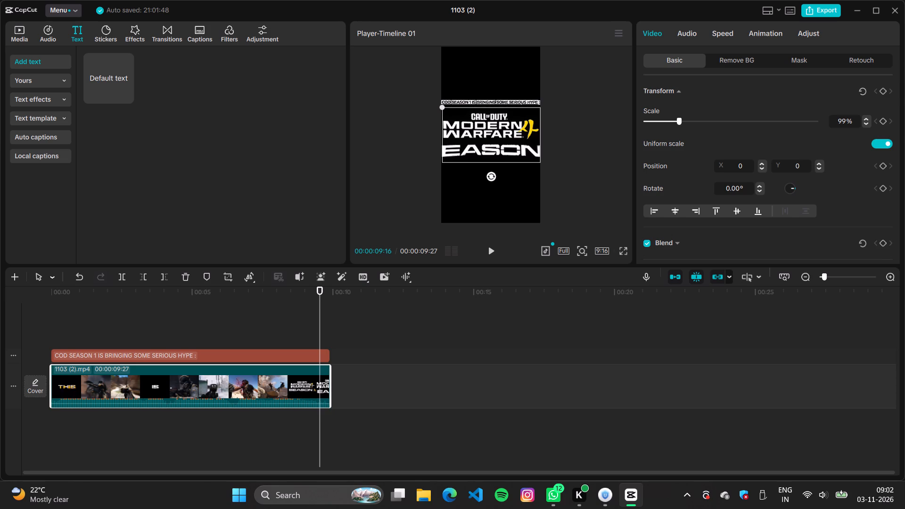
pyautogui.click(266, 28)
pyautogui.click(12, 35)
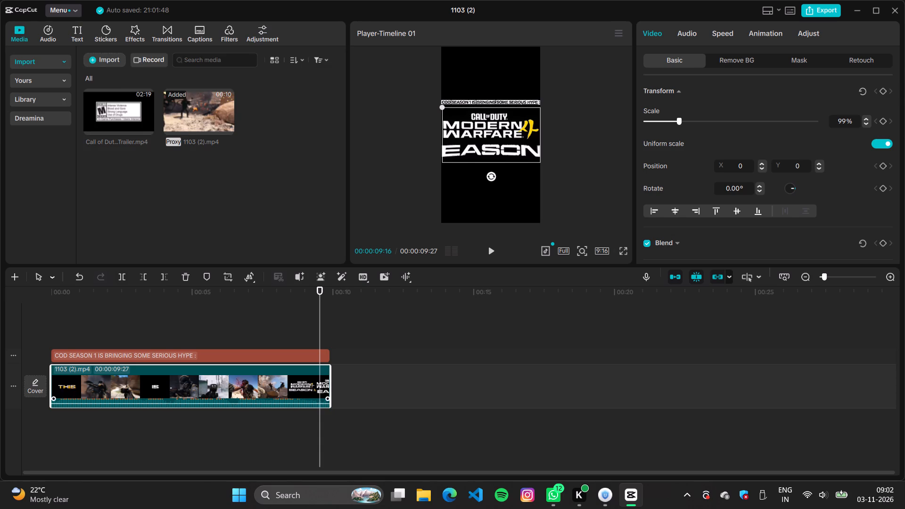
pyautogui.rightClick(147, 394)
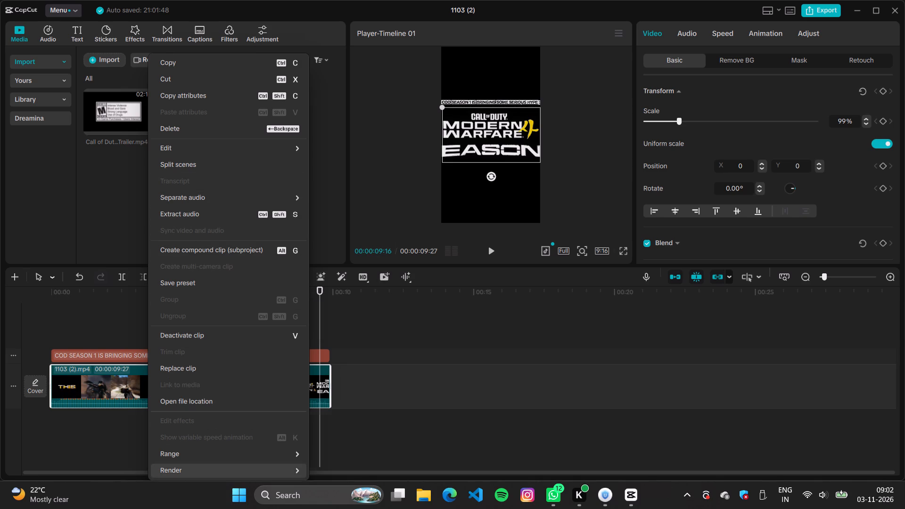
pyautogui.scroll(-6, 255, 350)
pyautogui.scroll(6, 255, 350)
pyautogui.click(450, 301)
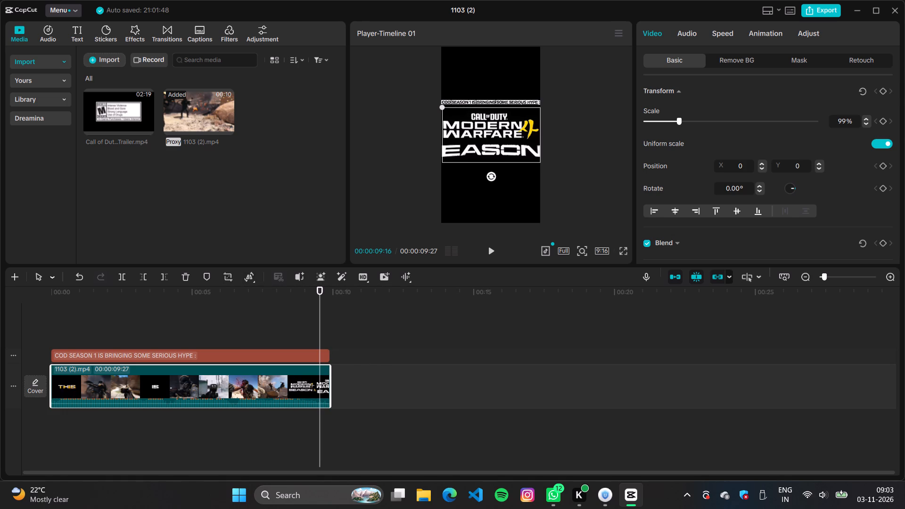
# Scrub around the Season 1 end title and play back the video to review the captioned edit.
pyautogui.click(316, 369)
pyautogui.click(310, 324)
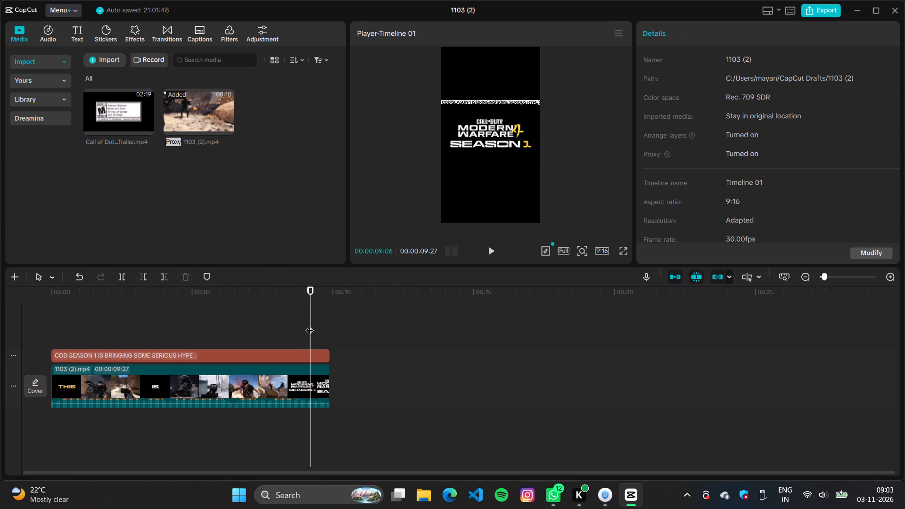
pyautogui.moveTo(310, 324); pyautogui.dragTo(282, 329)
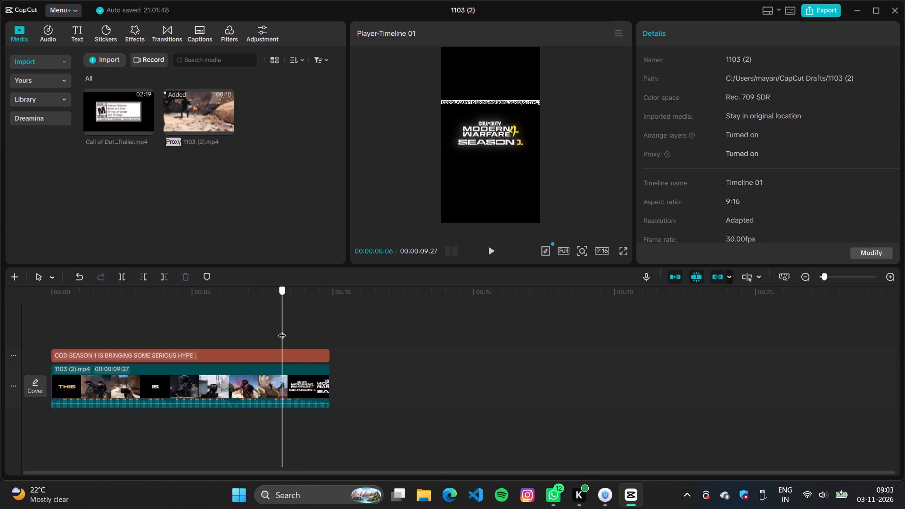
pyautogui.moveTo(282, 329); pyautogui.dragTo(290, 334)
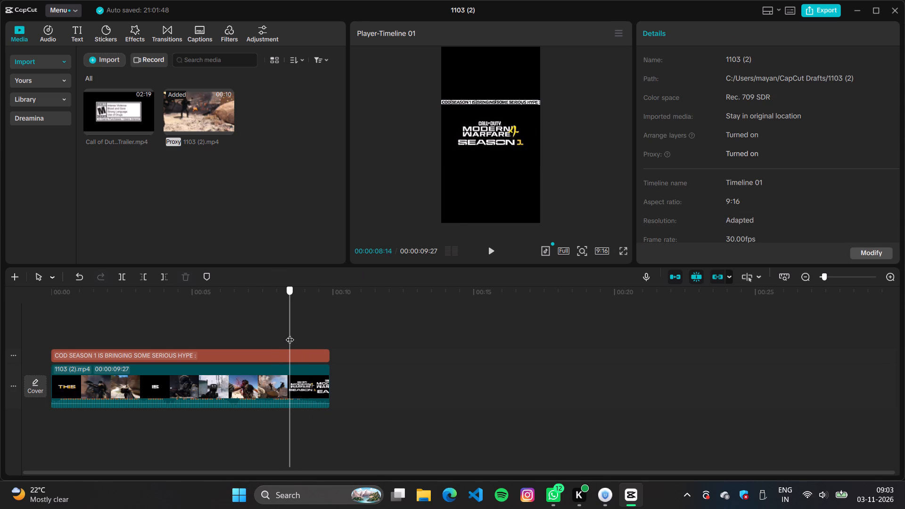
pyautogui.moveTo(290, 334); pyautogui.dragTo(288, 336)
pyautogui.click(317, 380)
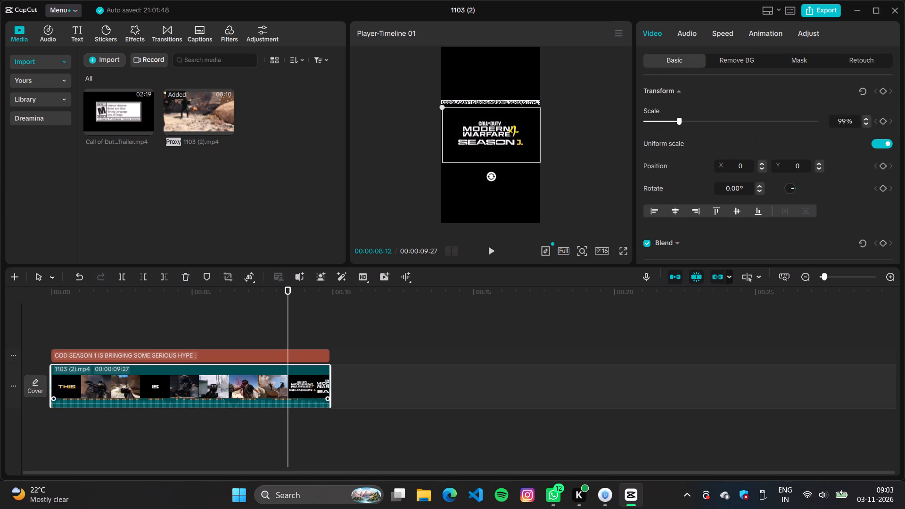
pyautogui.press('space')
pyautogui.press('space')
pyautogui.press('space')
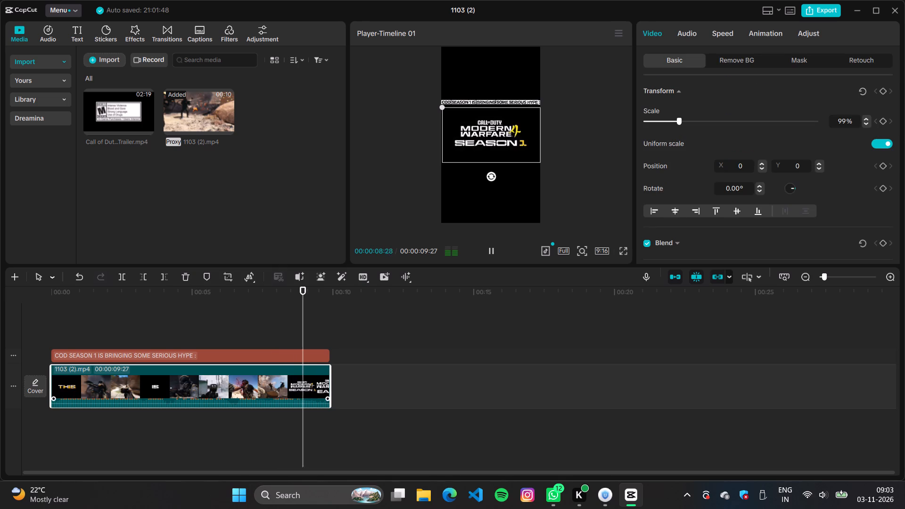
pyautogui.press('space')
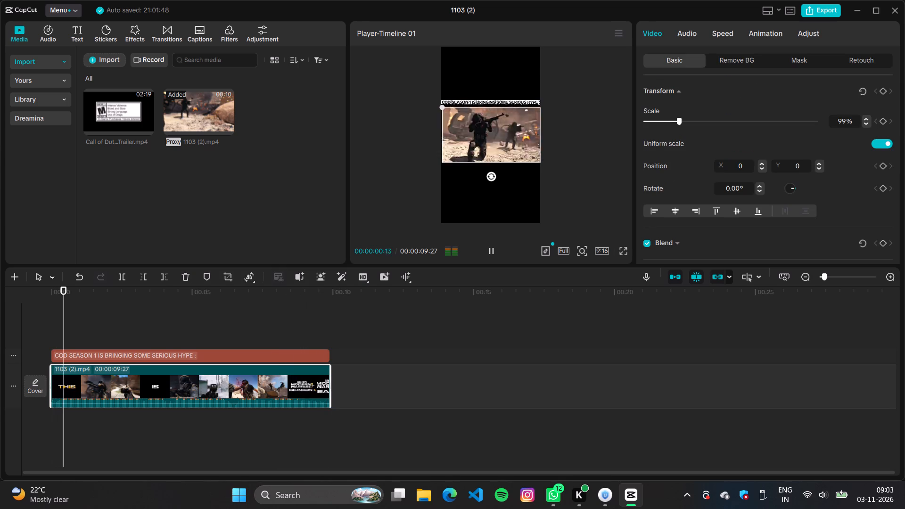
pyautogui.press('space')
# Open the export settings for the captioned vertical video.
pyautogui.click(821, 4)
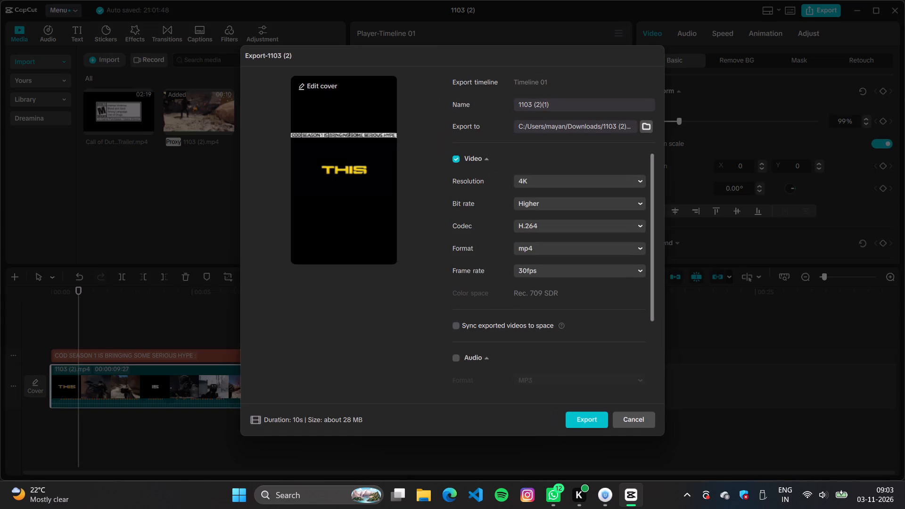